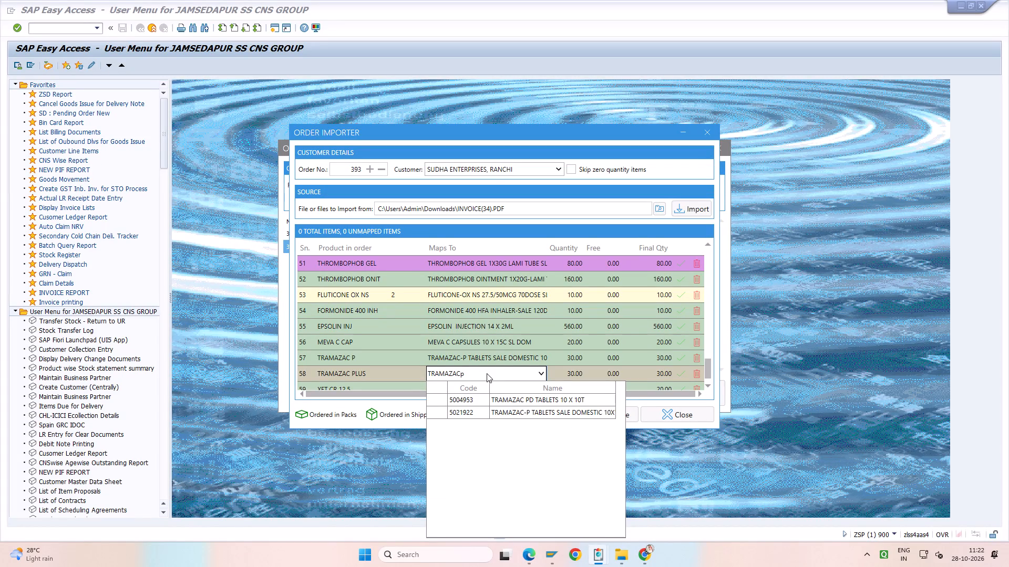
Delete the TRAMAZAC PLUS line from the imported order items for SUDHA ENTERPRISES.
left_click(487, 373)
left_click(696, 374)
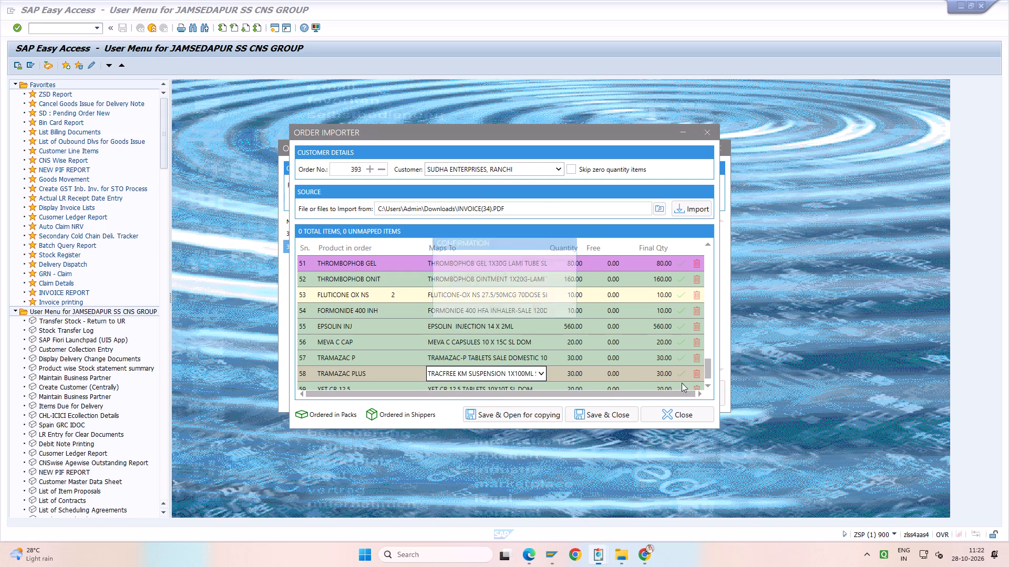
left_click(484, 309)
Remap the ESPRA DSR line to ESPRA DSR CAPSULES 10X15C INDIA-ZHL.
scroll(479, 359, "down", 2)
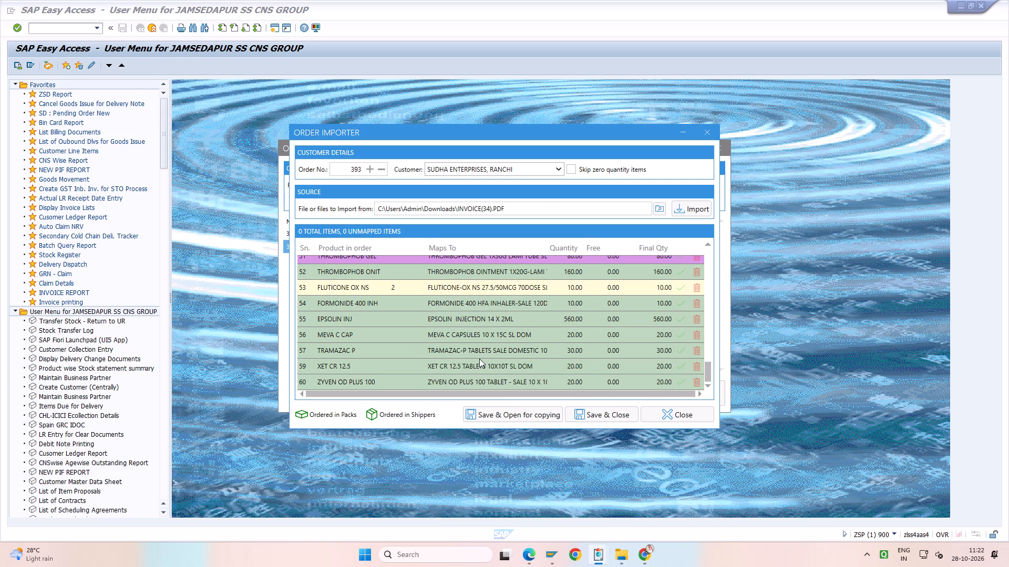
scroll(479, 359, "down", 2)
scroll(479, 359, "up", 4)
left_click(457, 298)
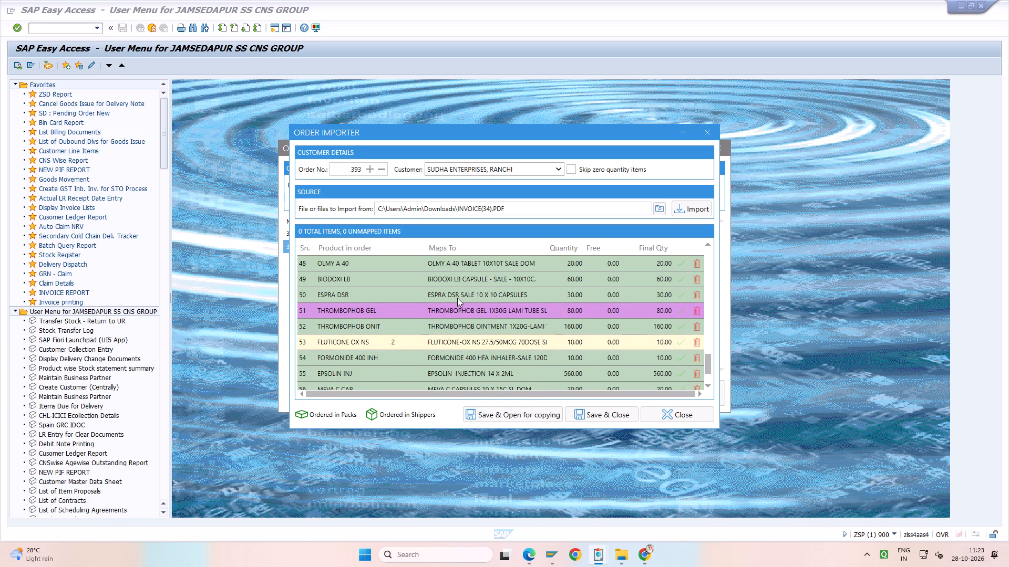
type("espradsr")
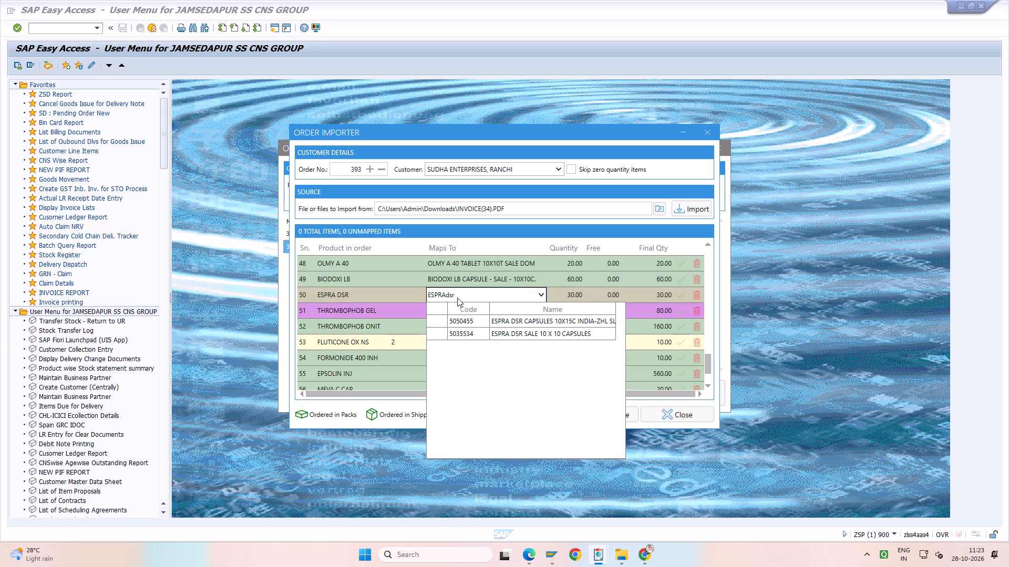
key("Down")
key("Return")
key("Return")
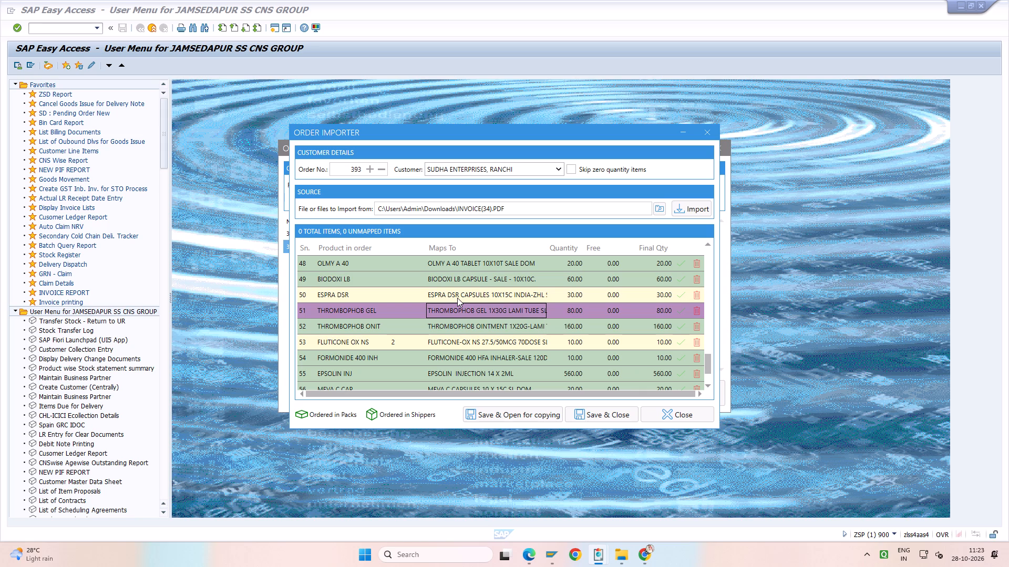
Save the imported order and open it for copying.
scroll(457, 298, "down", 10)
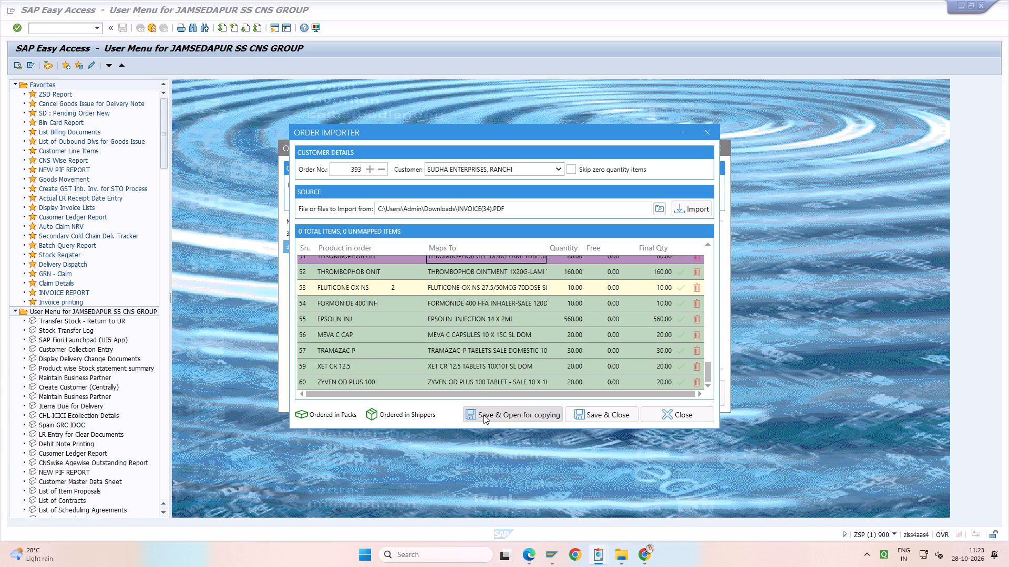
left_click(491, 415)
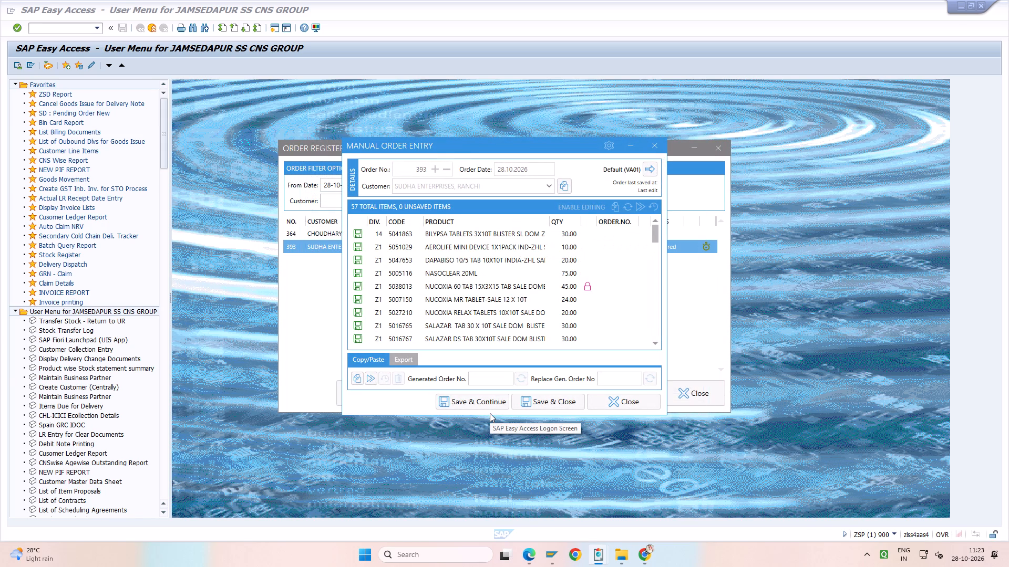
Enable editing on order 393 and add NUCOXIA 60 TABLETS 5X3X15T SALE DOM with quantity 45.
left_click(589, 209)
left_click(462, 209)
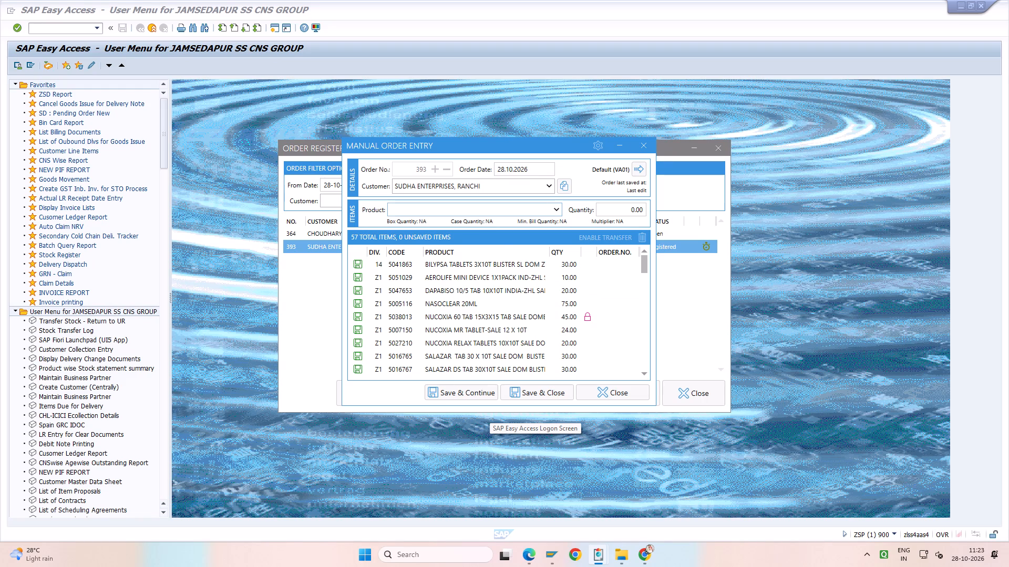
type("bucoxia60")
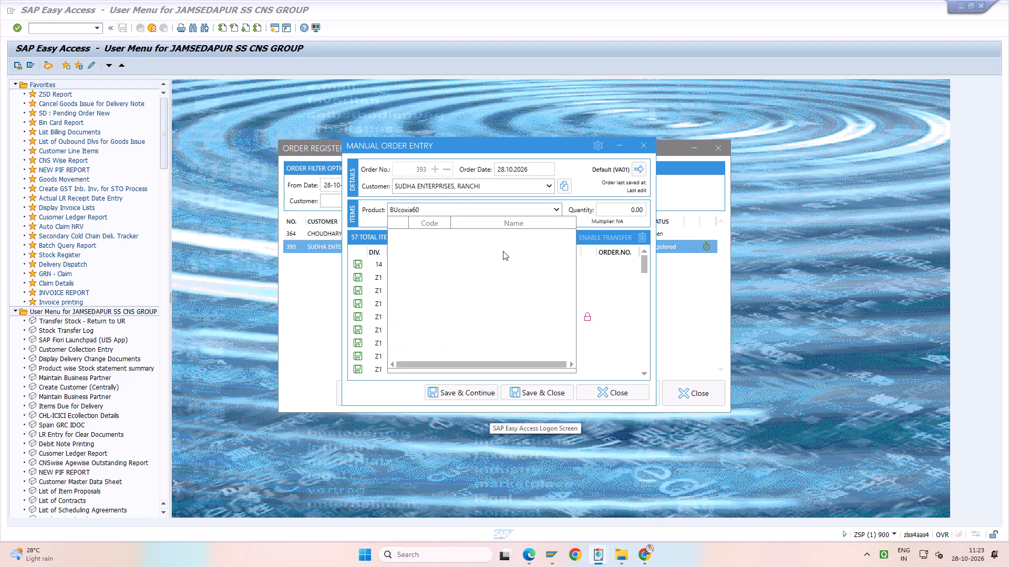
key("BackSpace")
key("BackSpace")
key("BackSpace")
key("BackSpace")
key("BackSpace")
key("BackSpace")
key("BackSpace")
key("BackSpace")
key("BackSpace")
key("BackSpace")
key("BackSpace")
key("BackSpace")
key("BackSpace")
type("nucoxia60")
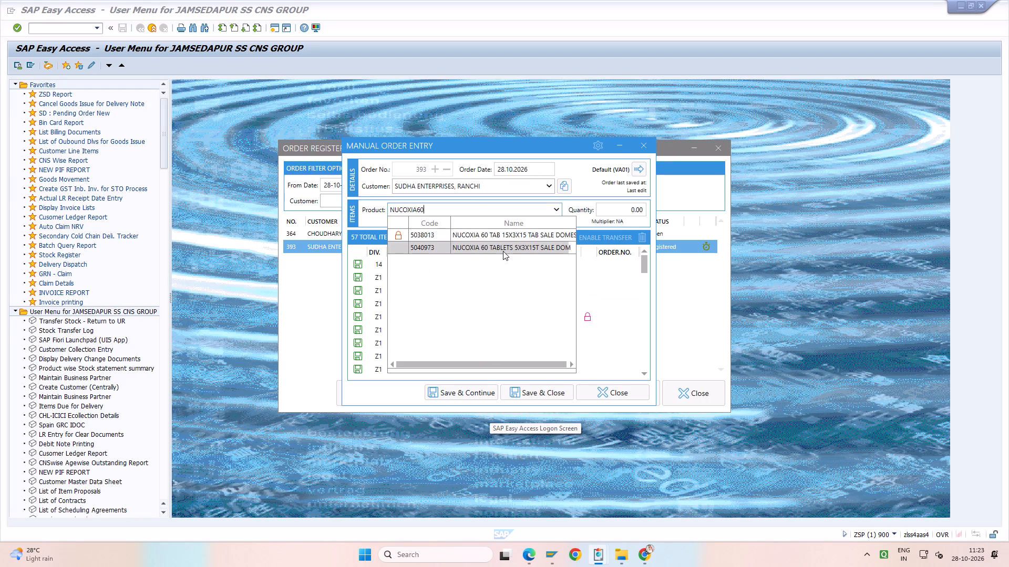
key("Down")
key("Down")
key("Return")
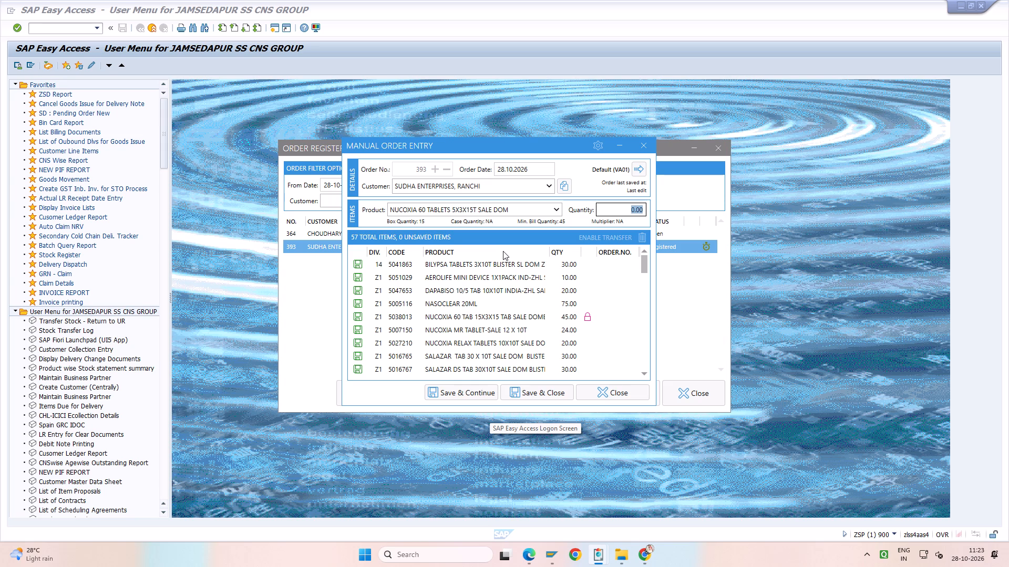
type("45")
key("Return")
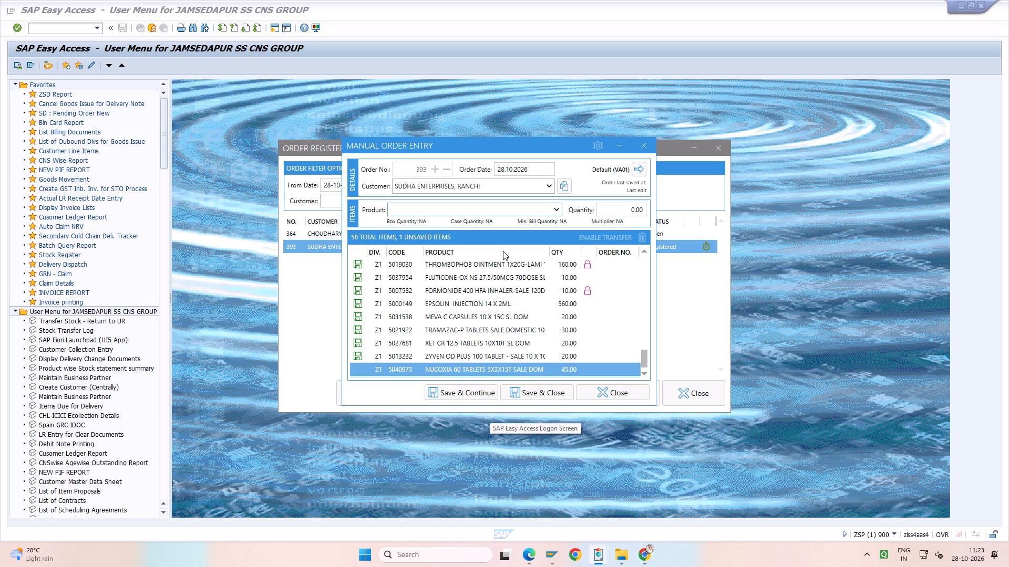
Delete the locked NUCOXIA 60 TAB 15X3X15 line from the order.
left_click_drag(642, 361, 642, 238)
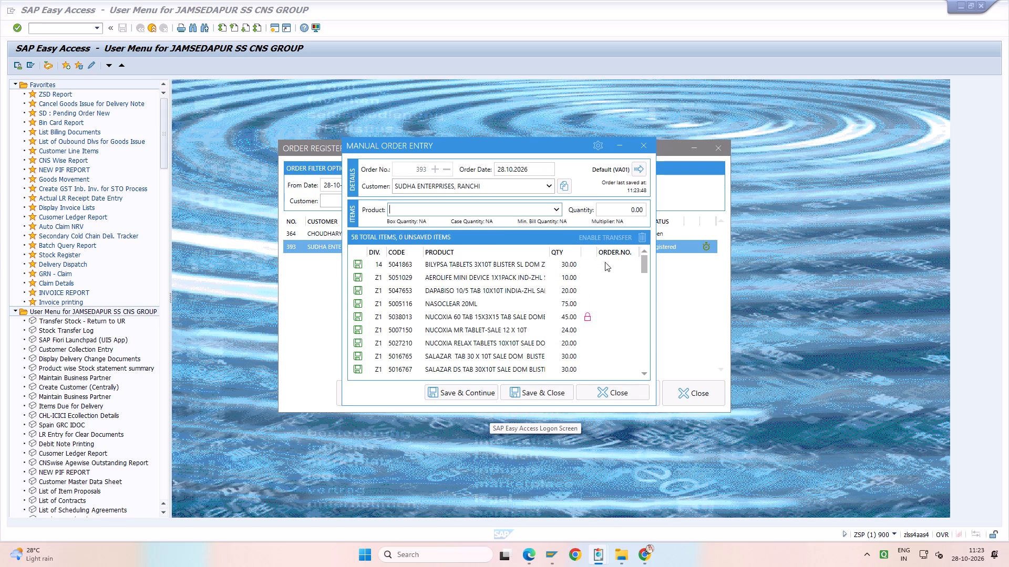
left_click(580, 316)
left_click(645, 236)
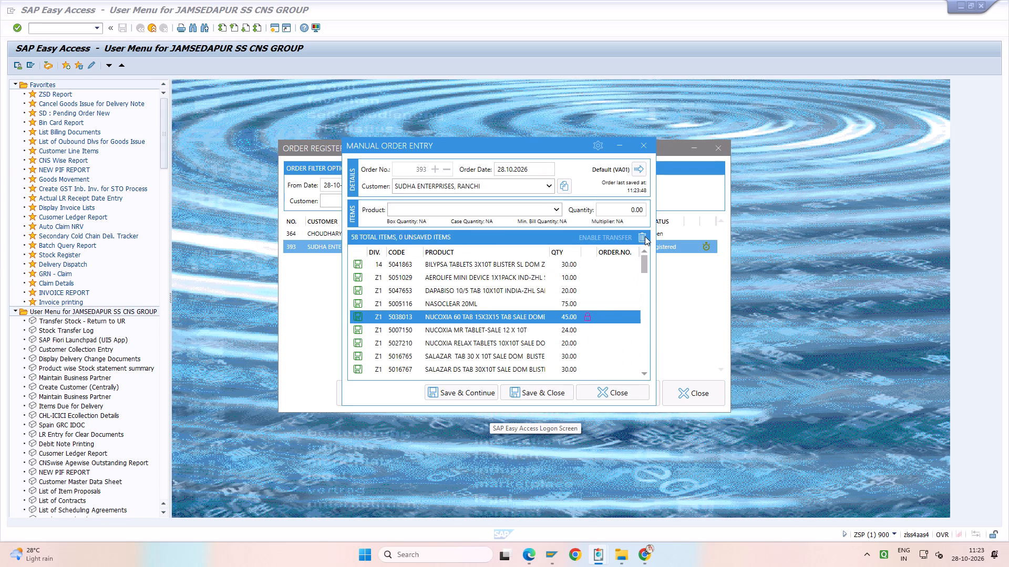
Review the order lines one by one from BILYPSA TABLETS through NASOCLEAR 20ML.
left_click(549, 263)
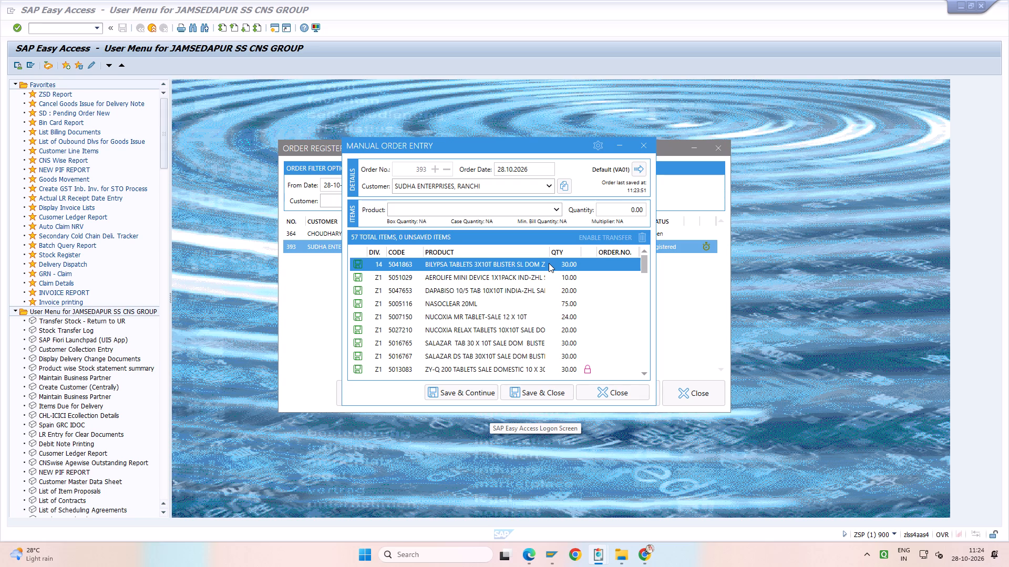
key("Down")
key("Down")
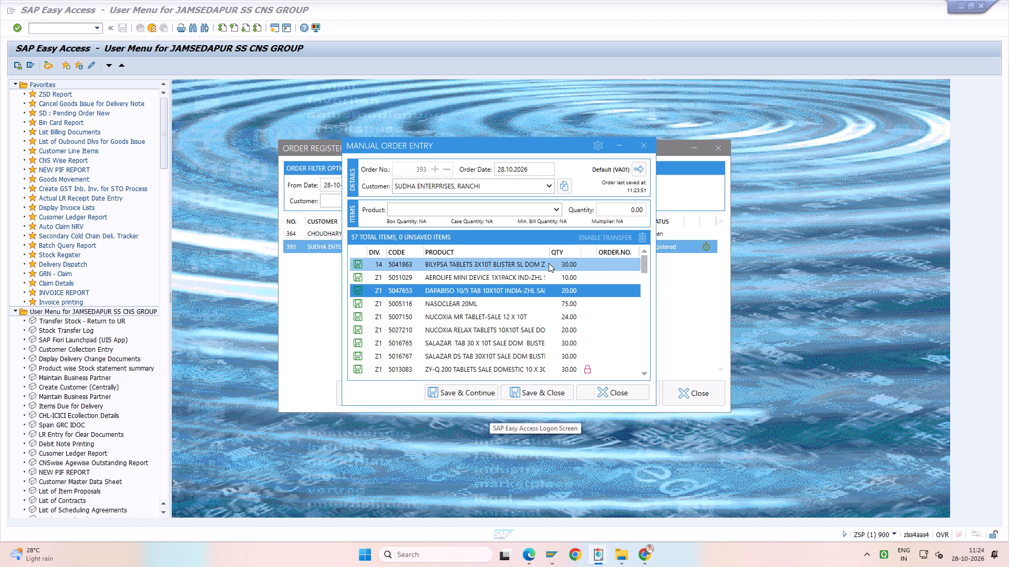
key("Up")
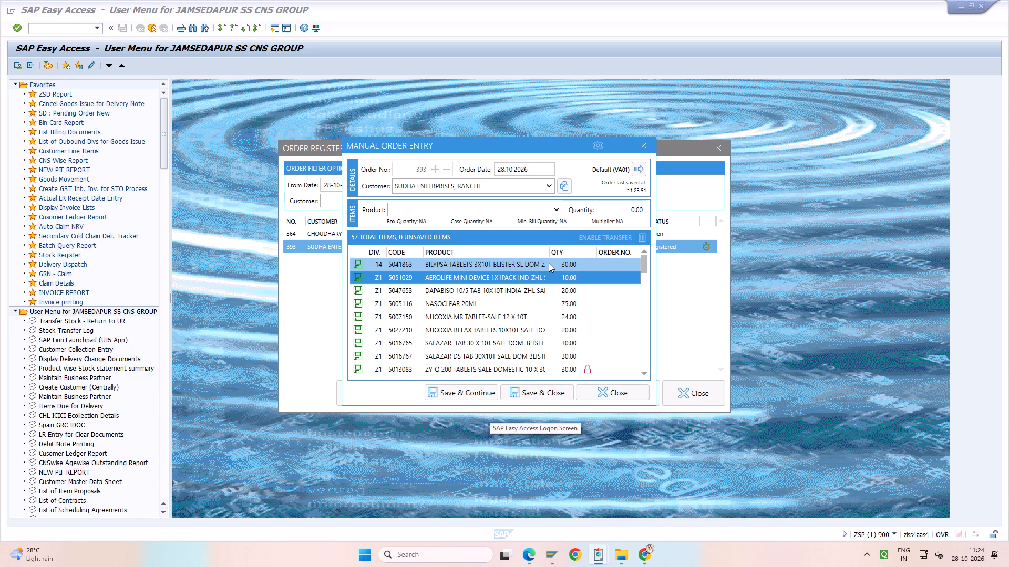
key("Down")
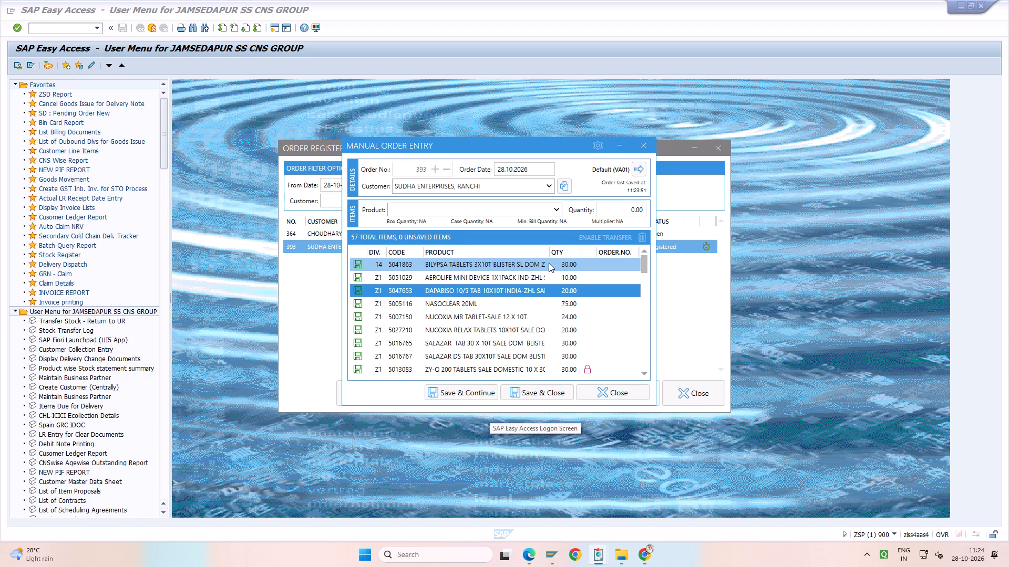
key("Down")
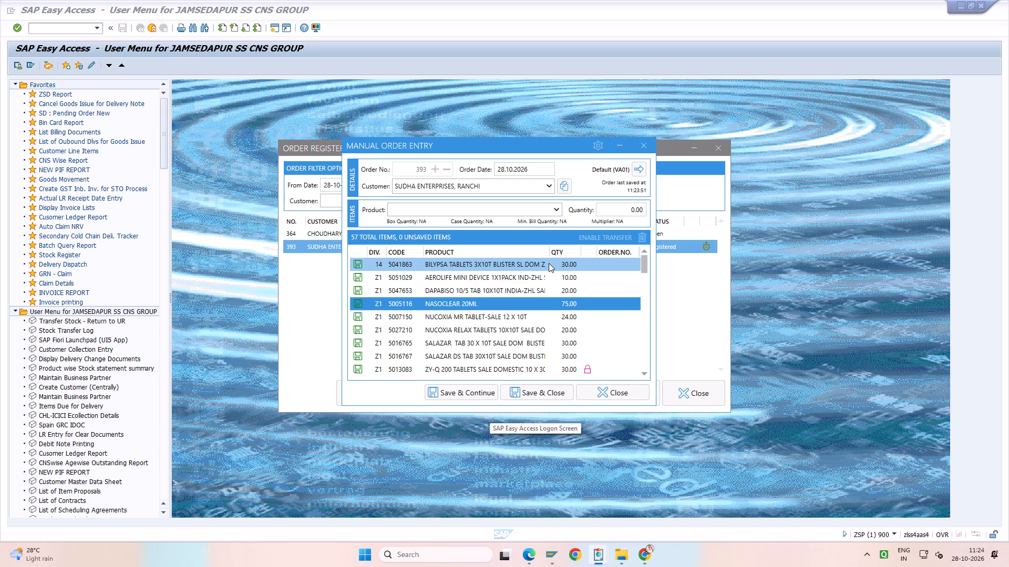
Switch to SAP, open the customer clearing transaction F-32 and set the company code to 2920.
left_click(58, 28)
type("/nf-32")
key("Return")
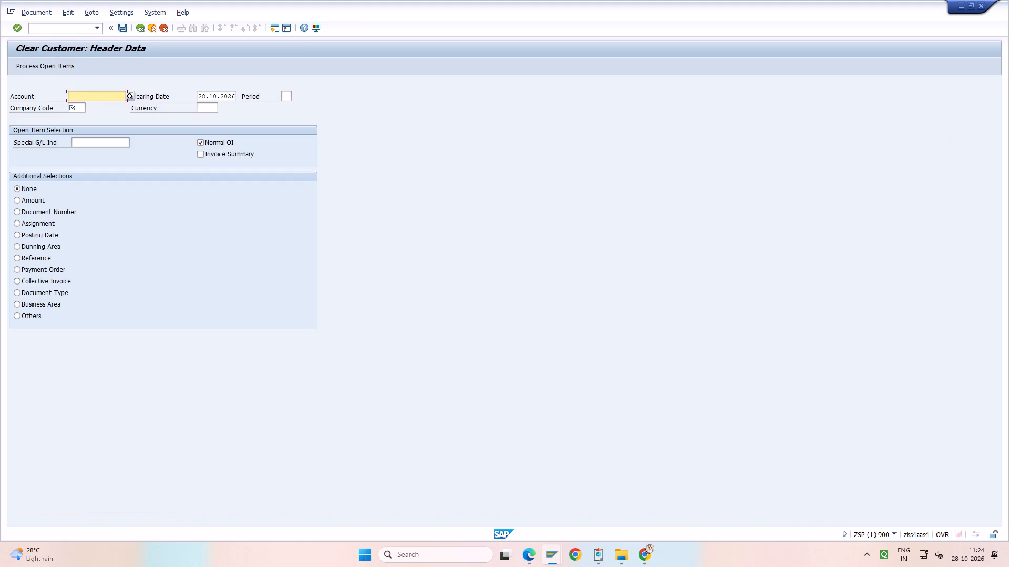
left_click(81, 107)
key("space")
left_click(85, 117)
Switch to the order software, close the order entry and look up customer "radha" in the order register.
left_click(594, 553)
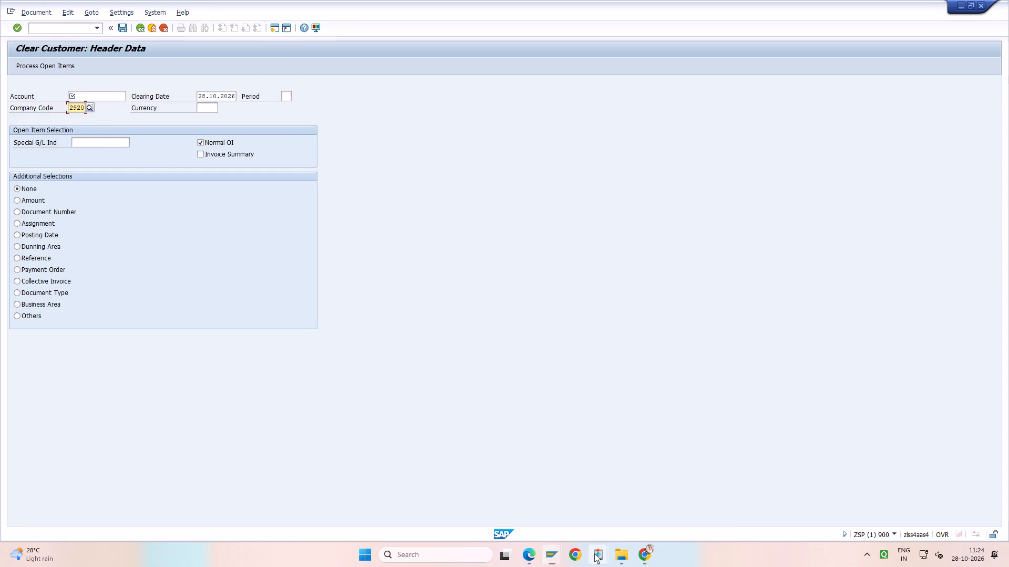
left_click(698, 486)
left_click(624, 393)
left_click(362, 199)
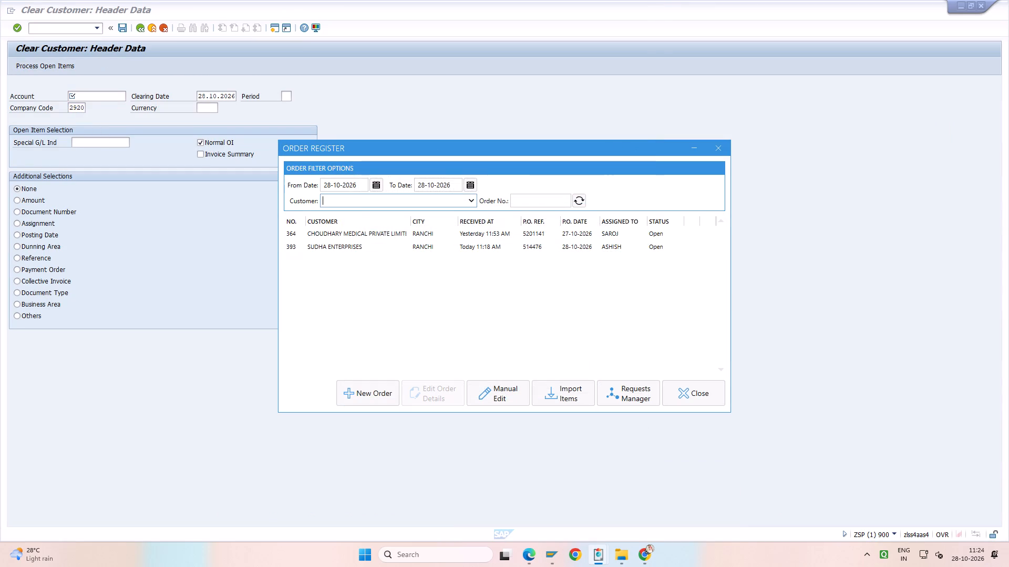
type("radha")
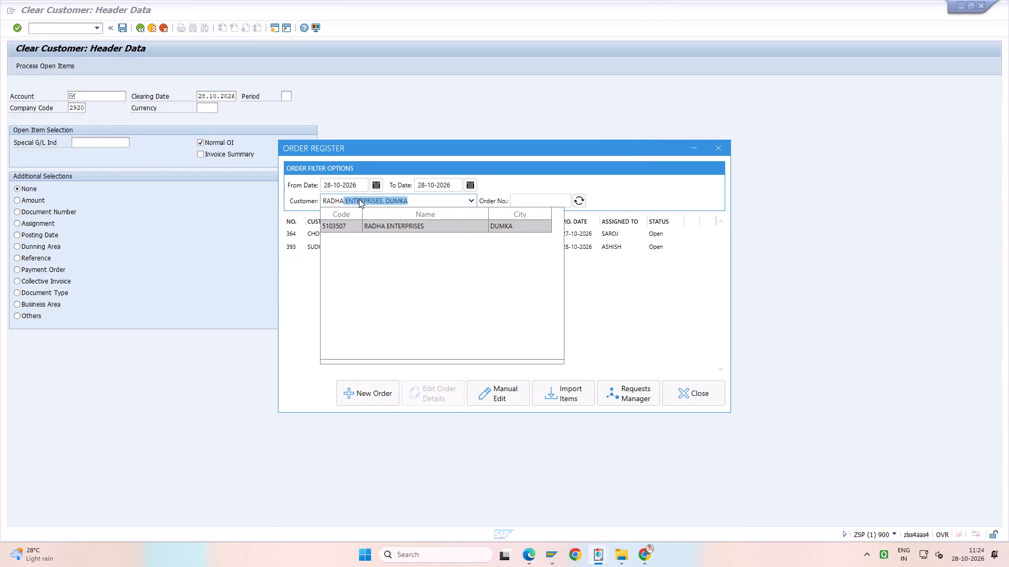
Display the open items of RADHA ENTERPRISES, DUMKA in SAP using its customer code, and return to the header data.
left_click(89, 98)
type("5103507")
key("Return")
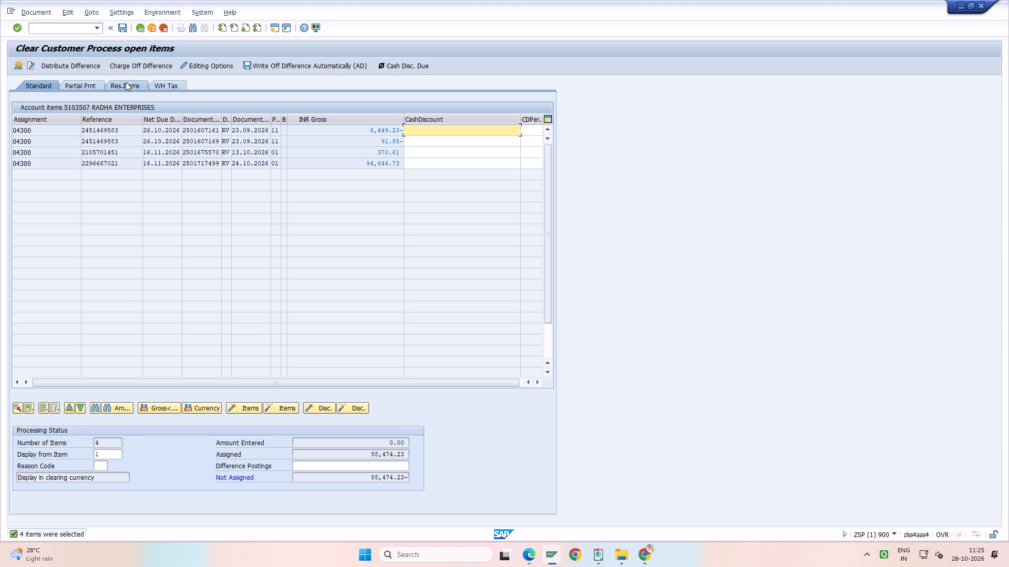
left_click(140, 28)
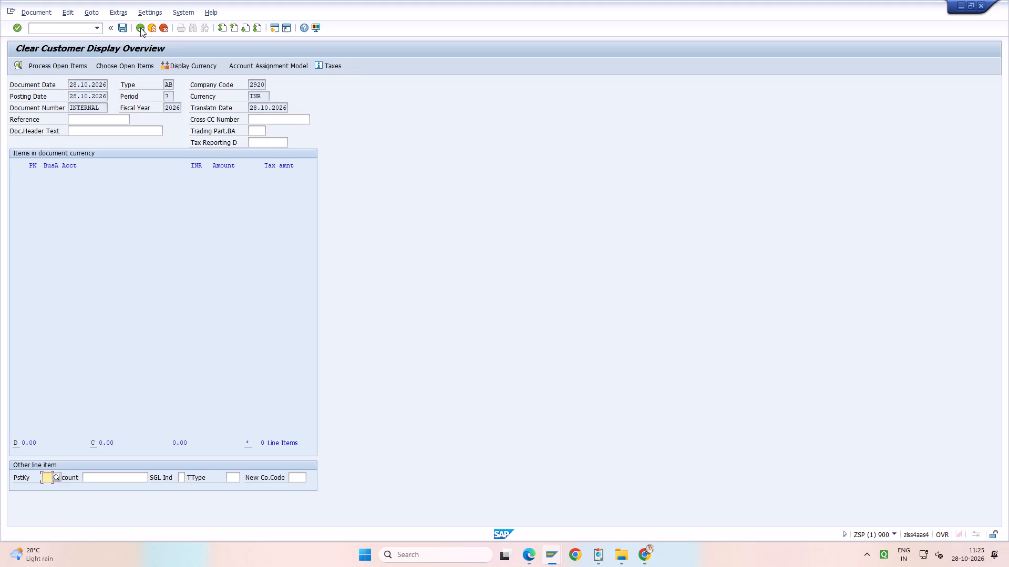
left_click(140, 28)
left_click(161, 217)
Switch back to the order register, reopen SUDHA ENTERPRISES order 393 at NASOCLEAR 20ML and enable editing.
key("alt+Tab")
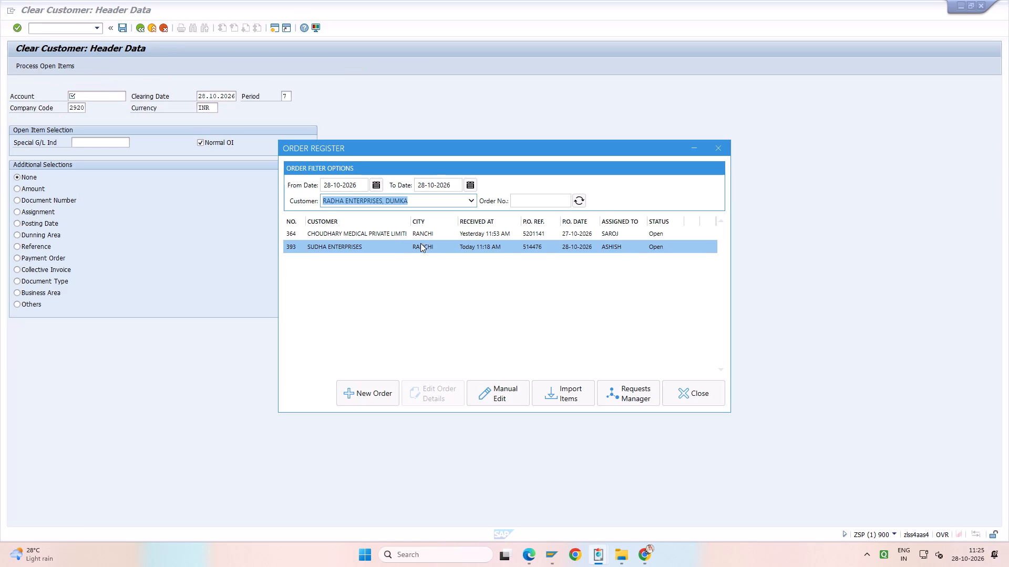
double_click(443, 243)
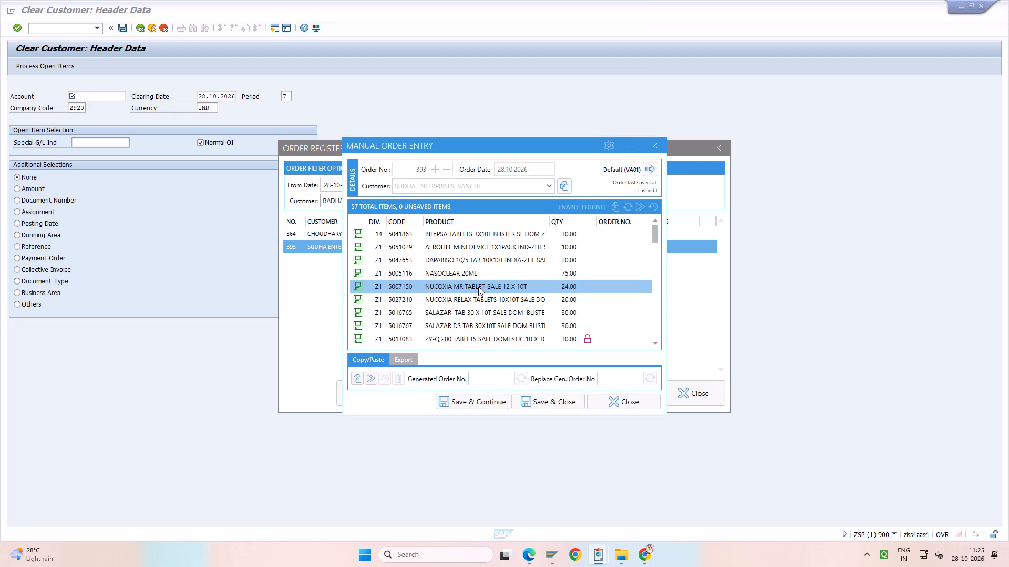
left_click(505, 274)
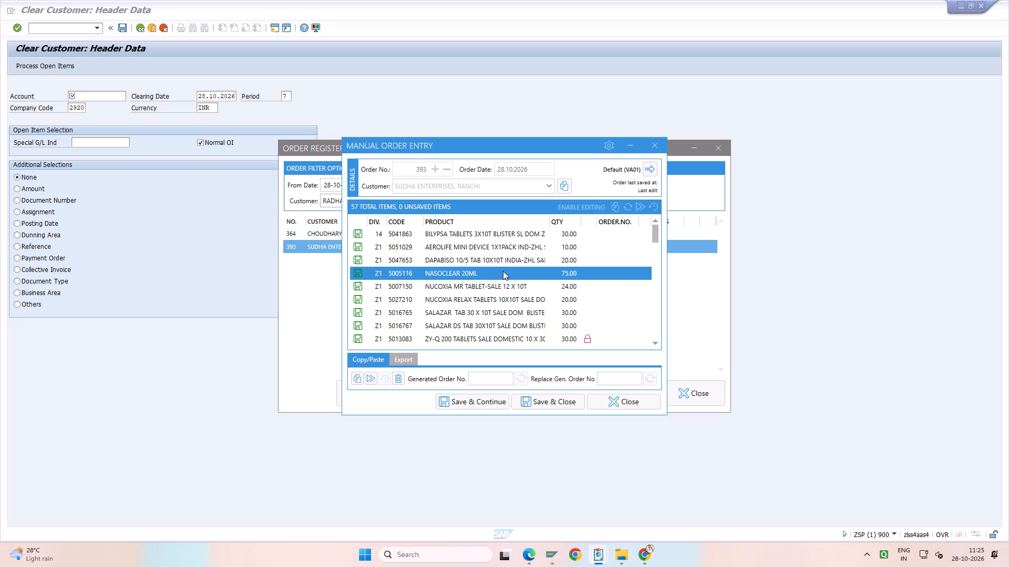
left_click(585, 204)
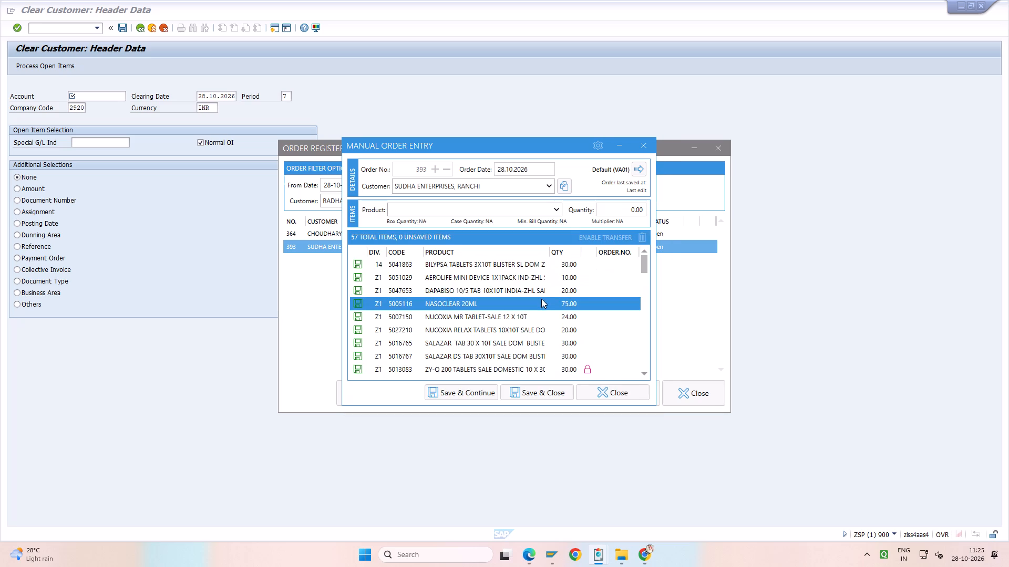
Check the order item lines one by one from NASOCLEAR 20ML to the locked ZY-Q 200 TABLETS item.
left_click(539, 302)
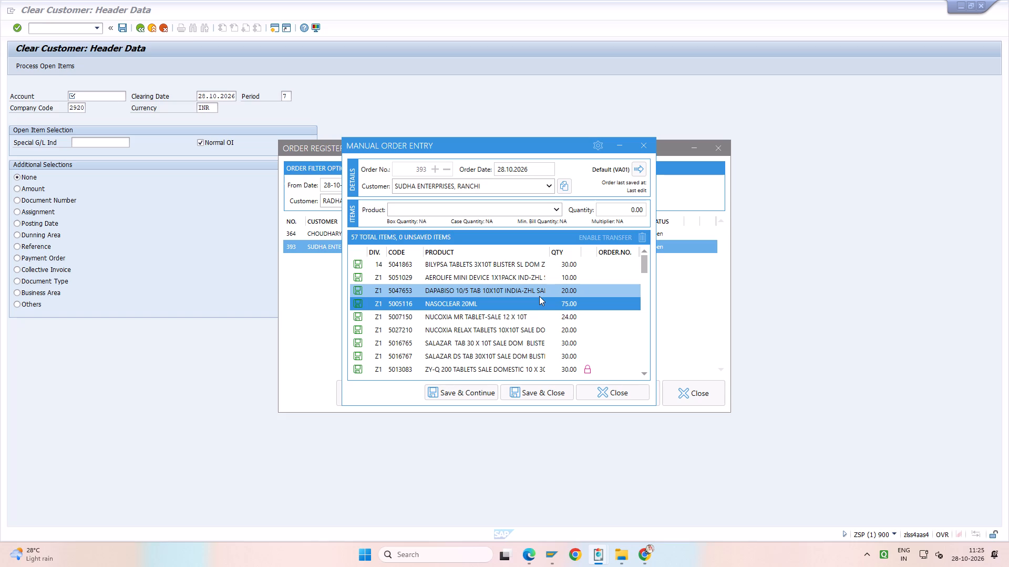
key("Down")
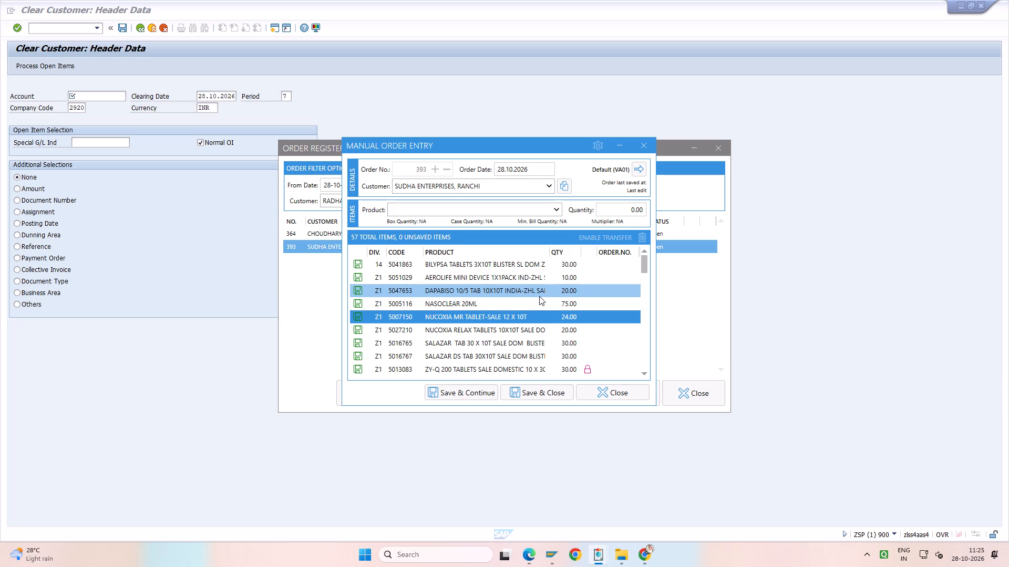
key("Down")
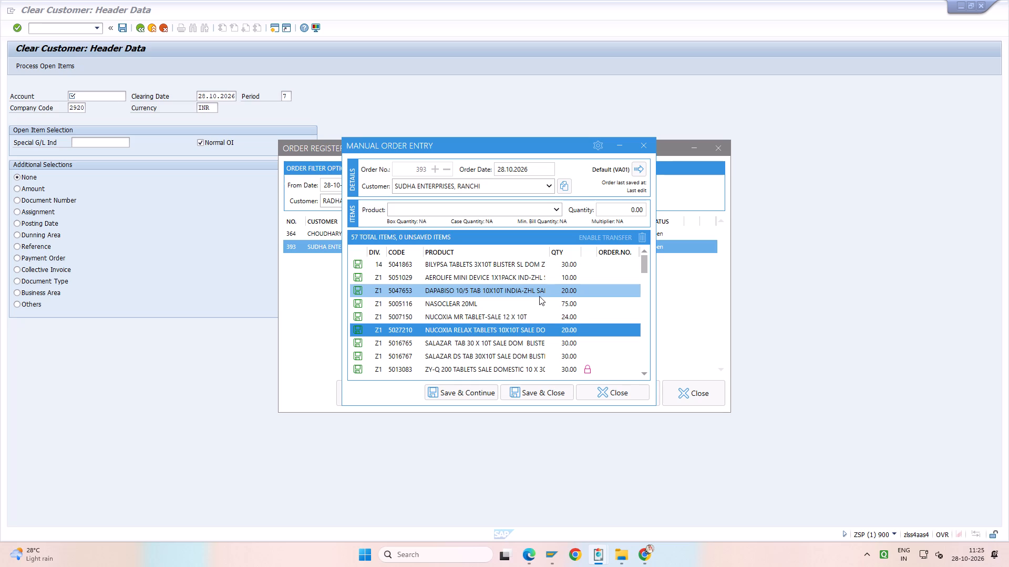
key("Down")
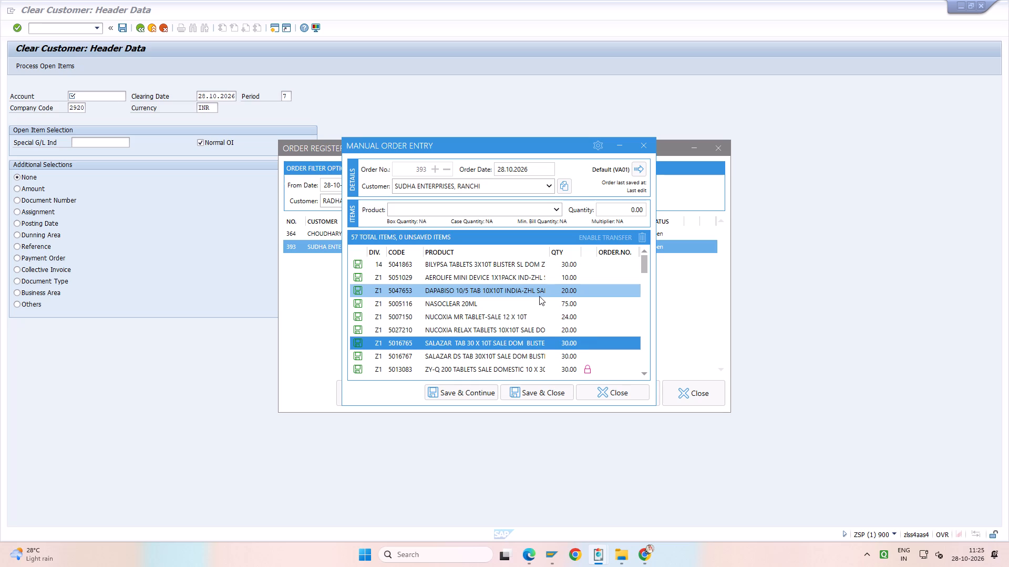
key("Down")
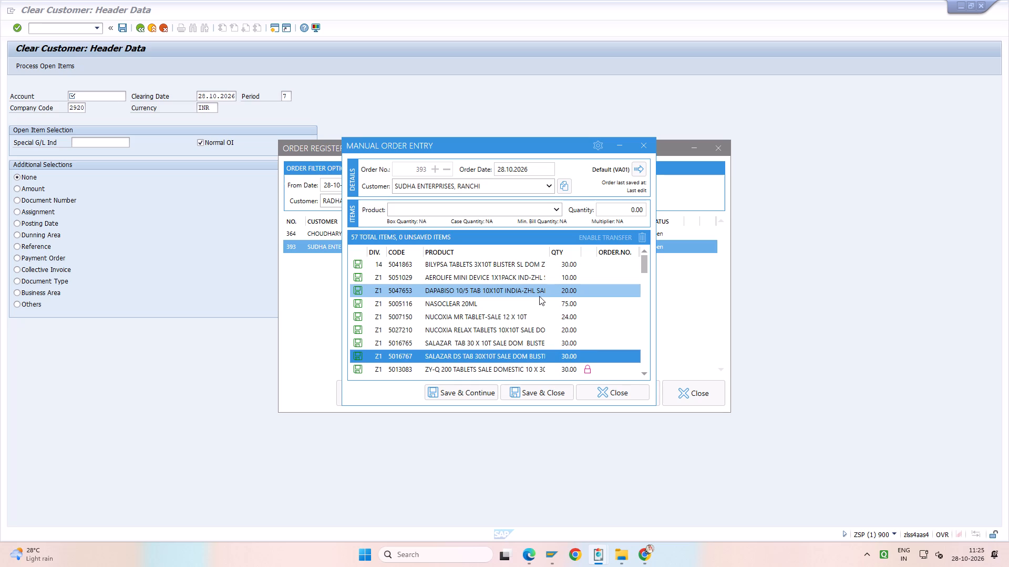
key("Down")
key("Down")
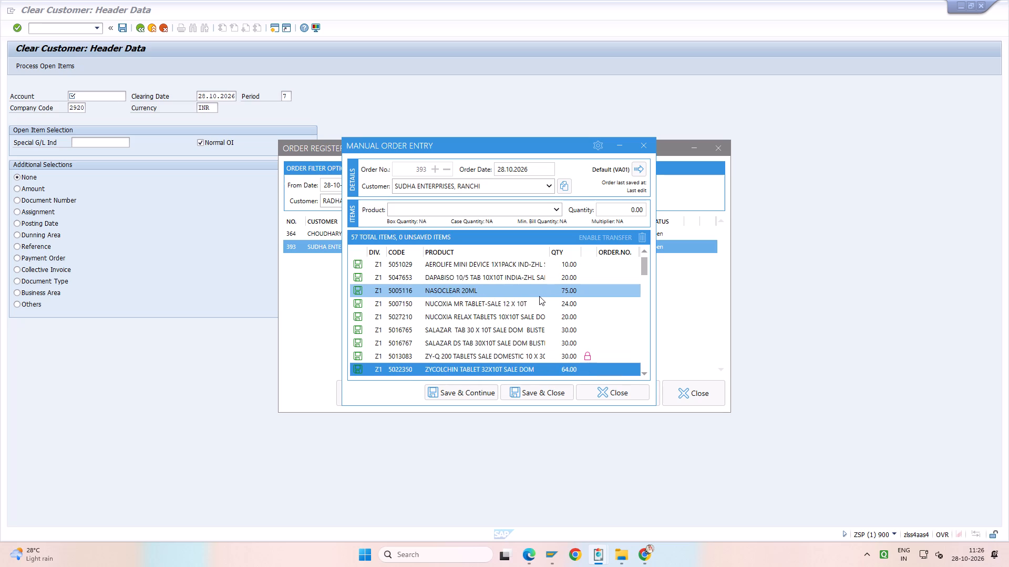
key("Up")
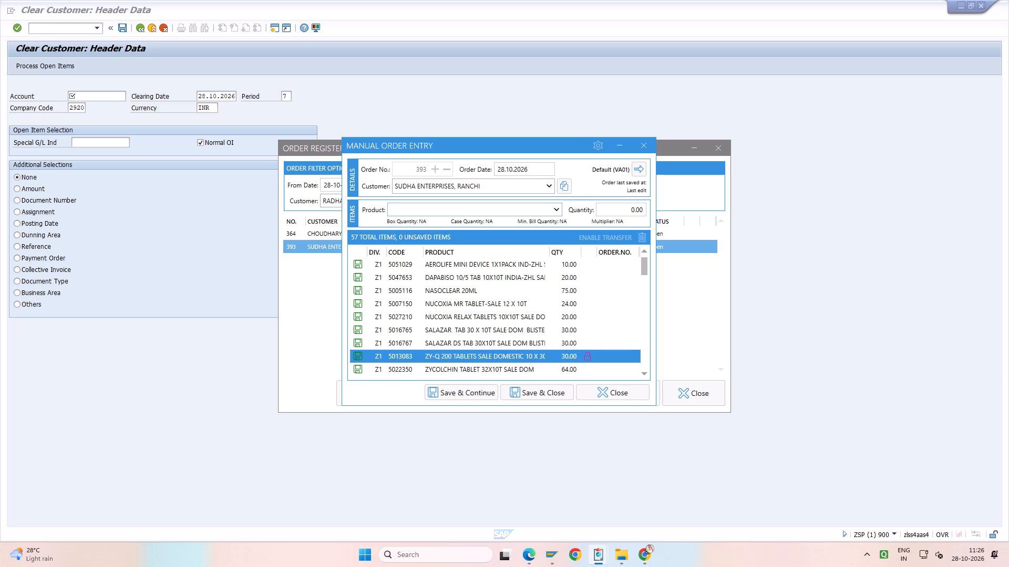
Add ZY-Q 200 TABLETS 1X30T BTL SL (STRIDE) to the order with quantity 30.
left_click(441, 205)
type("zyq200")
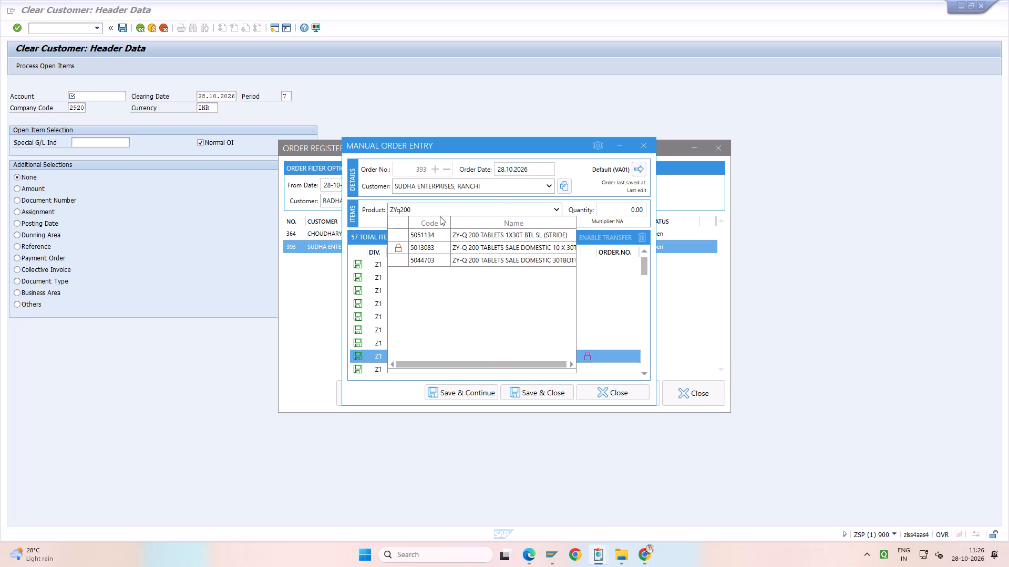
key("Down")
key("Return")
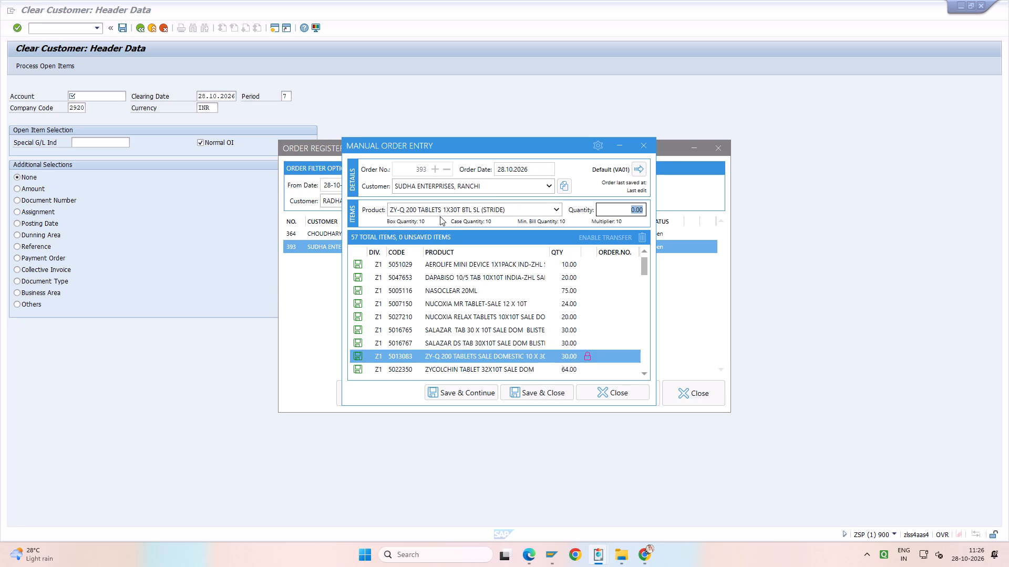
type("30")
key("Return")
Delete the locked ZY-Q 200 TABLETS SALE DOMESTIC item, code 5013083, from the order.
left_click_drag(642, 358, 642, 254)
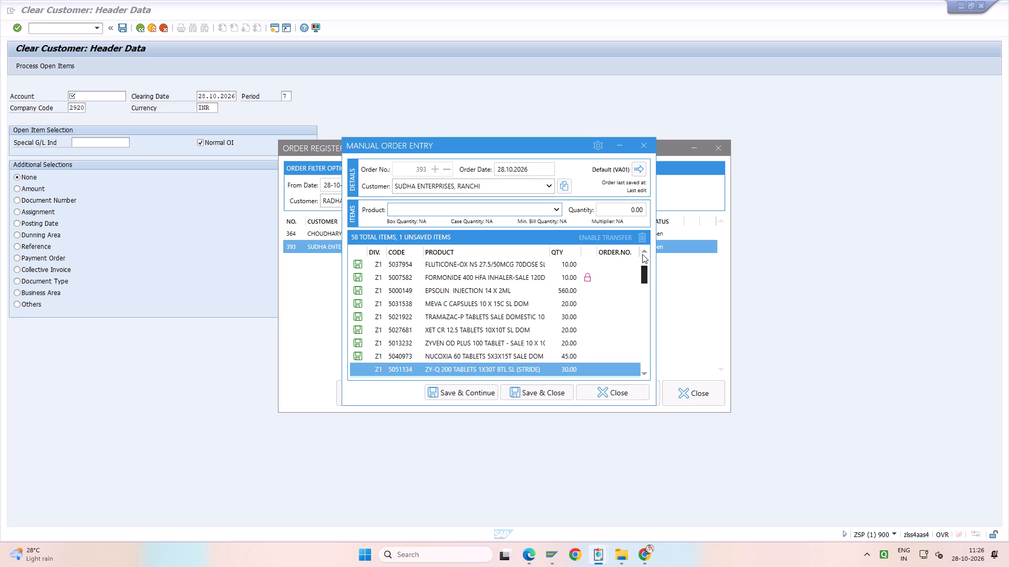
left_click_drag(642, 254, 642, 247)
left_click(568, 368)
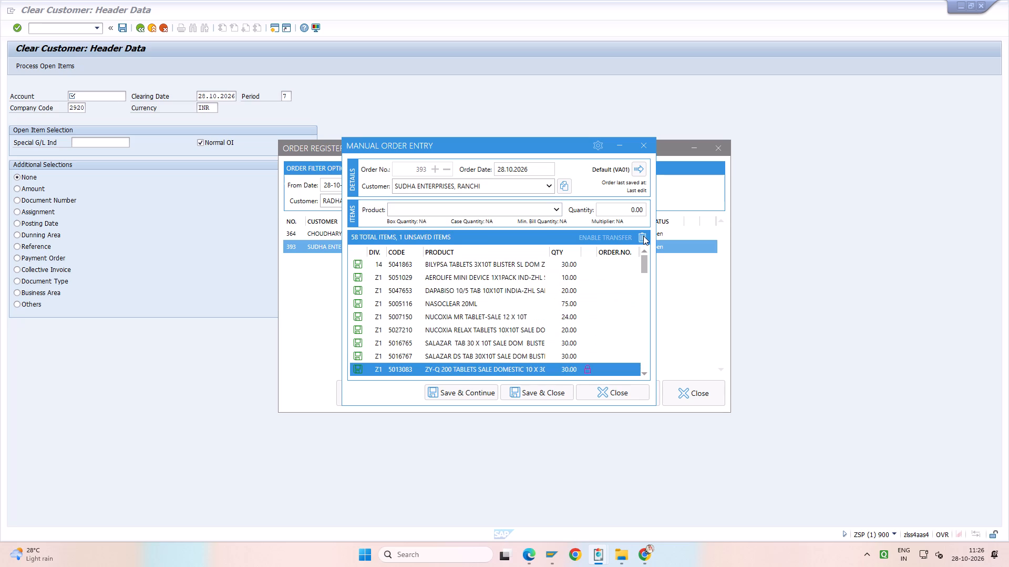
left_click(643, 236)
Check the products and quantities of the order items one by one from ZYCOLCHIN TABLET to TWINCAL 5 TABLET.
left_click(575, 374)
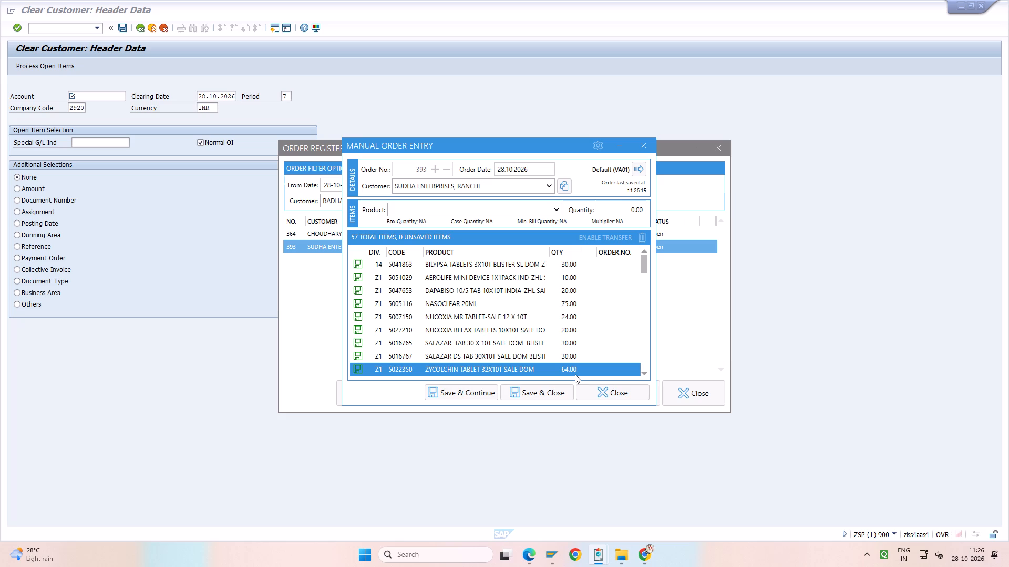
key("Down")
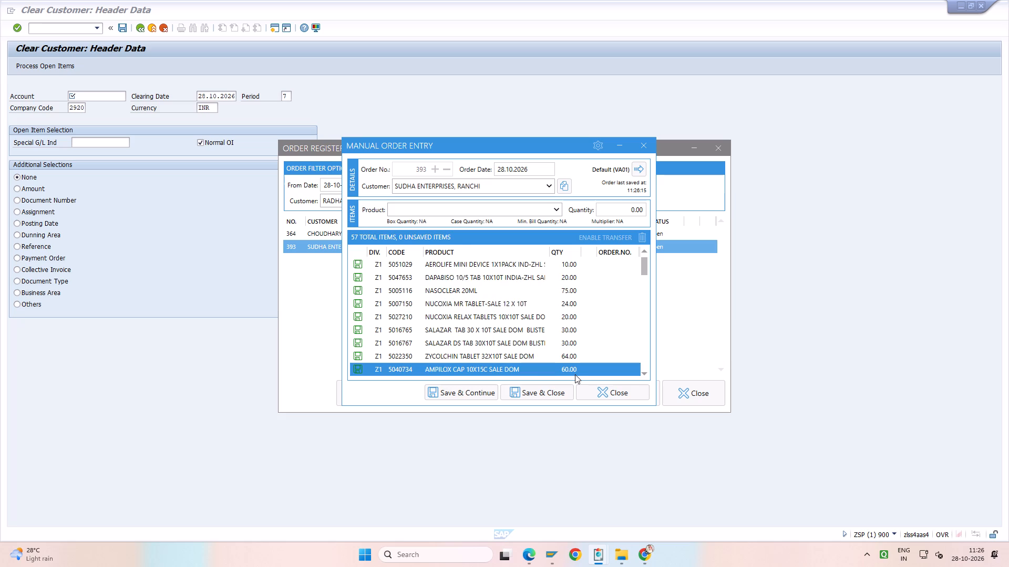
key("Down")
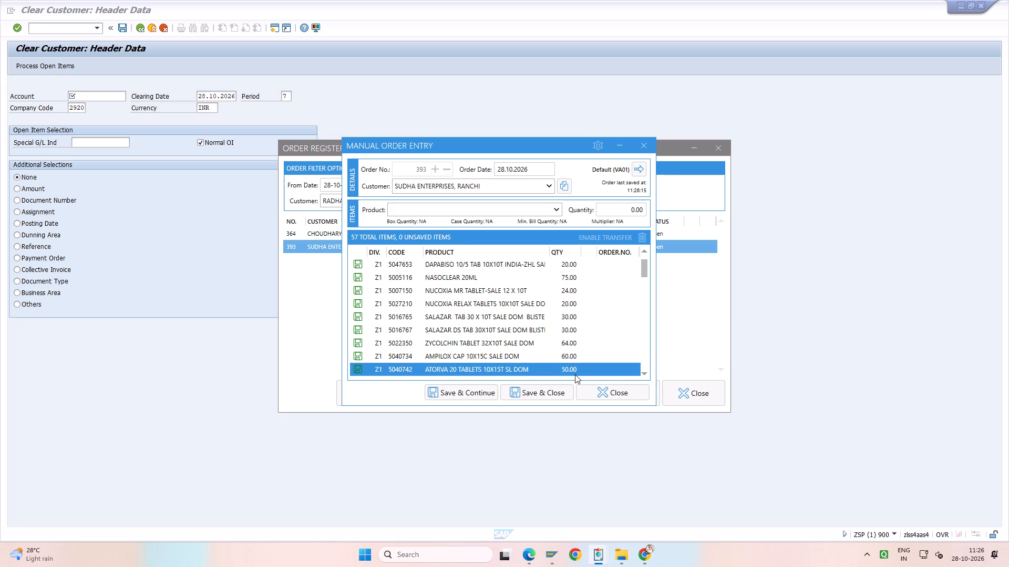
key("Down")
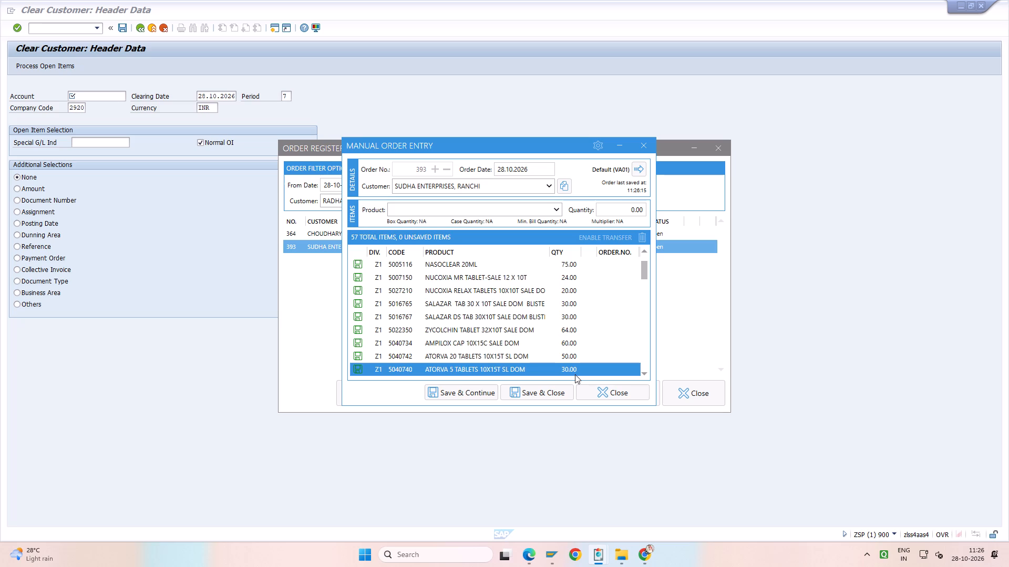
key("Down")
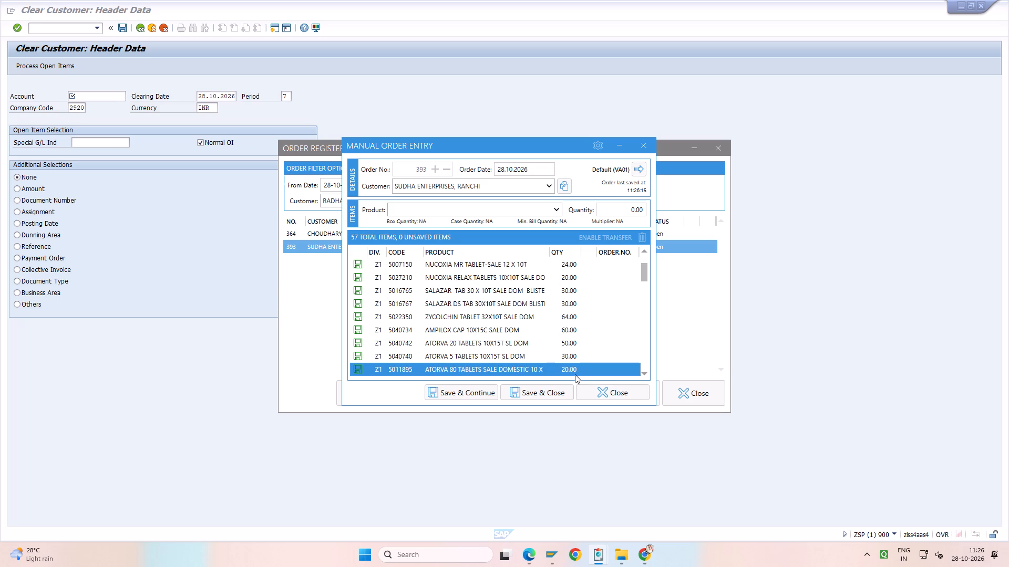
key("Down")
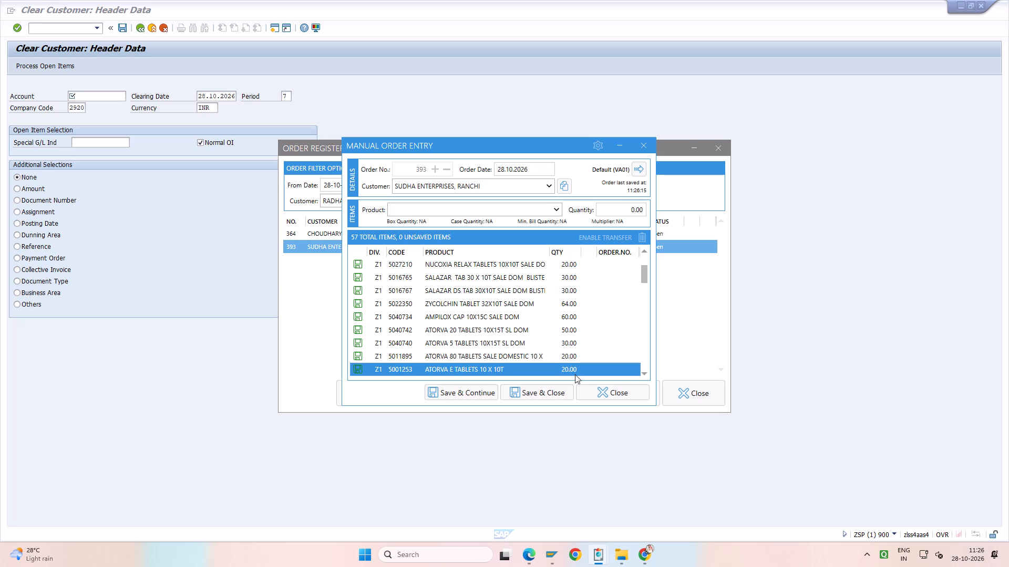
key("Down")
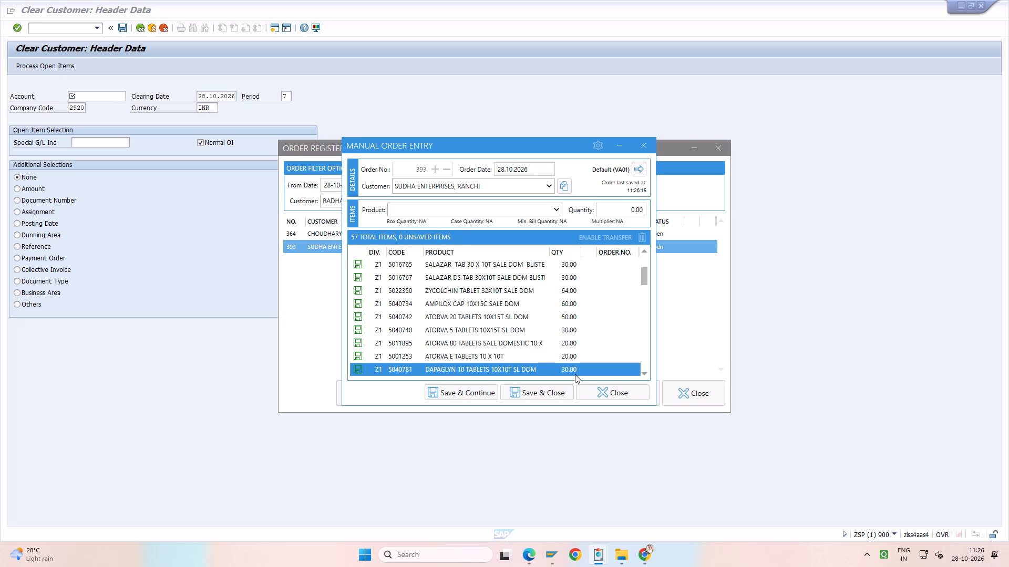
key("Down")
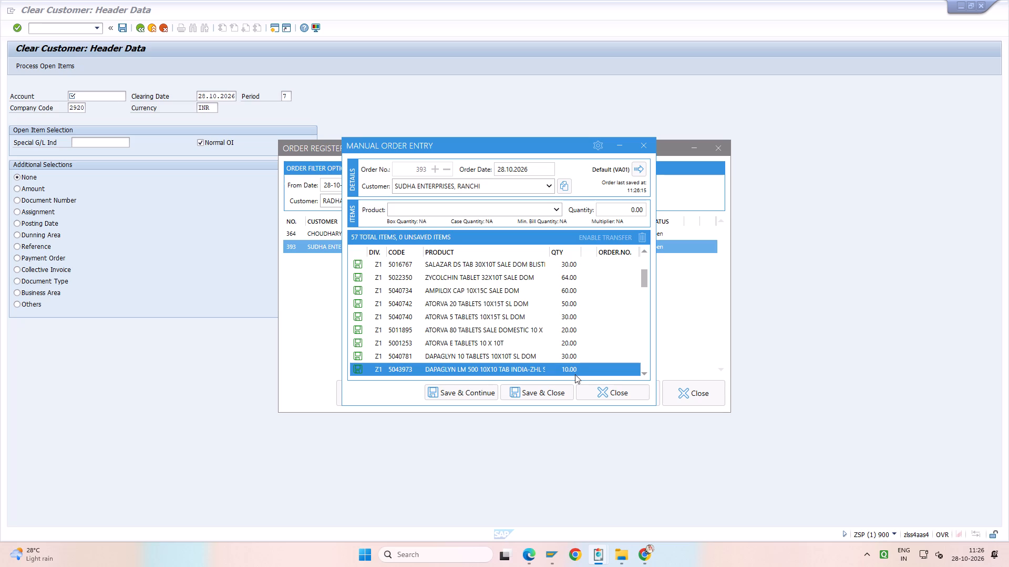
key("Down")
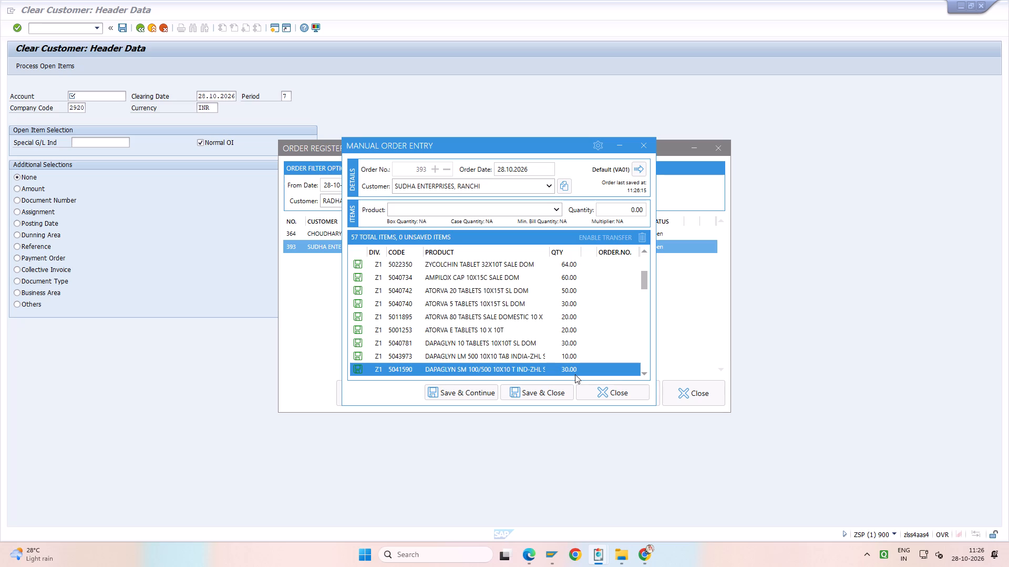
key("Down")
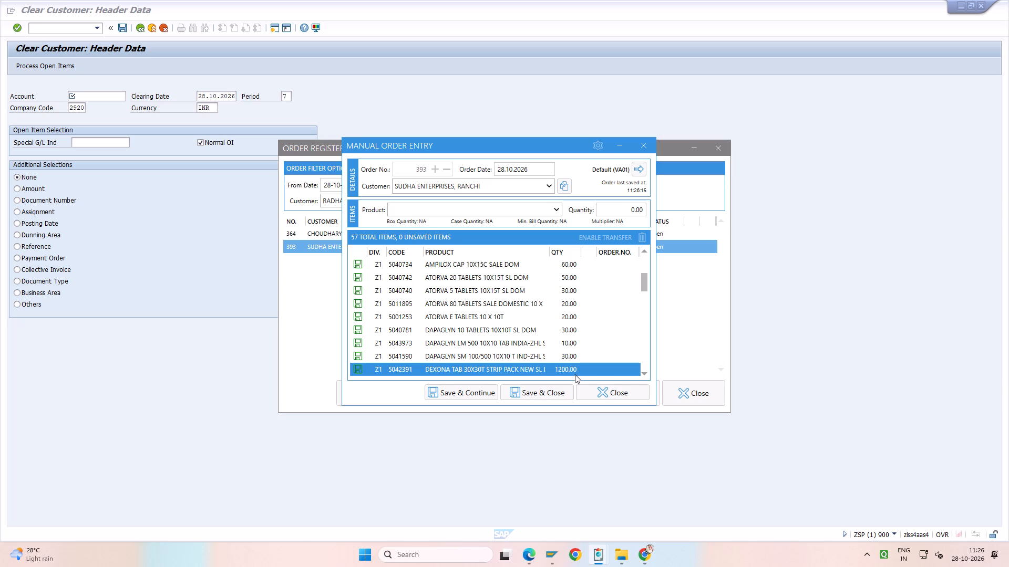
key("Down")
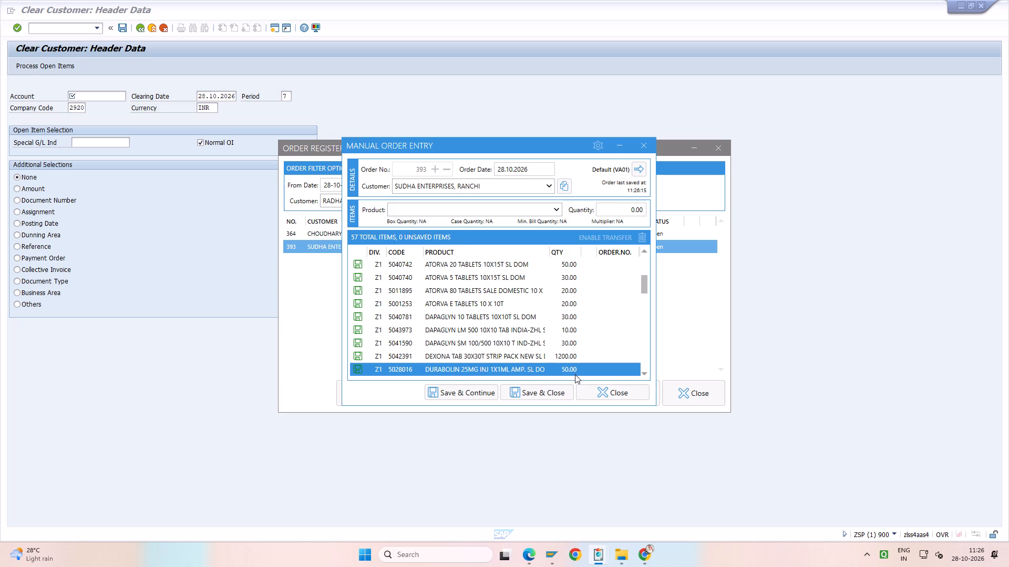
key("Down")
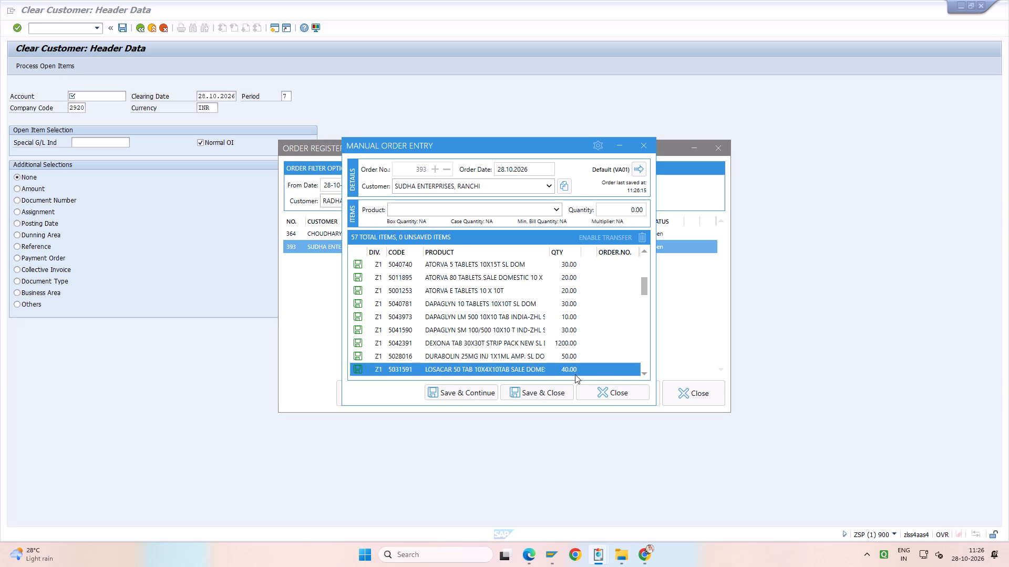
key("Down")
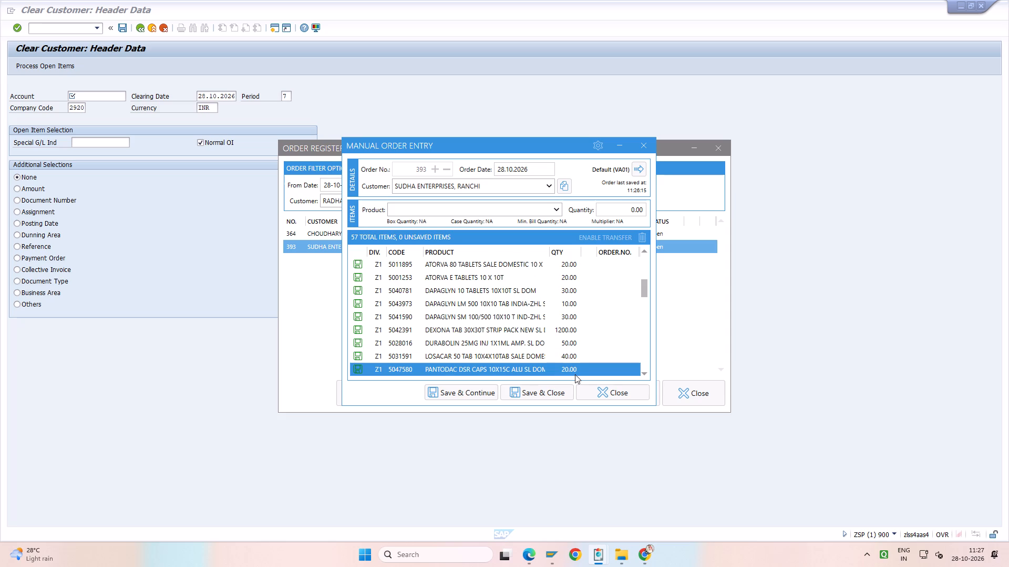
key("Down")
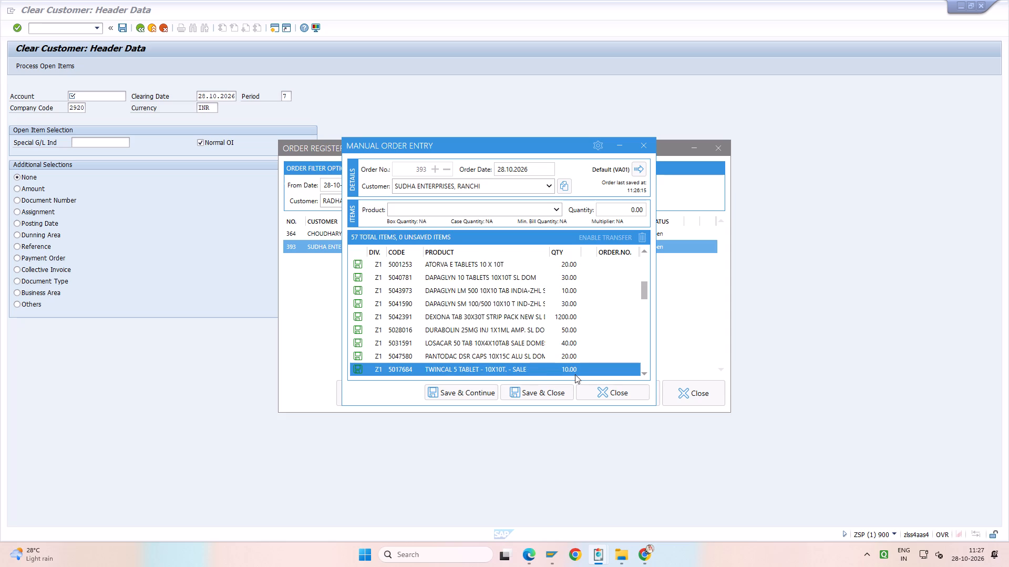
Check the products and quantities of the order items one by one from ALDONIL OD TABLET to NEBULA AM TABLETS.
key("Down")
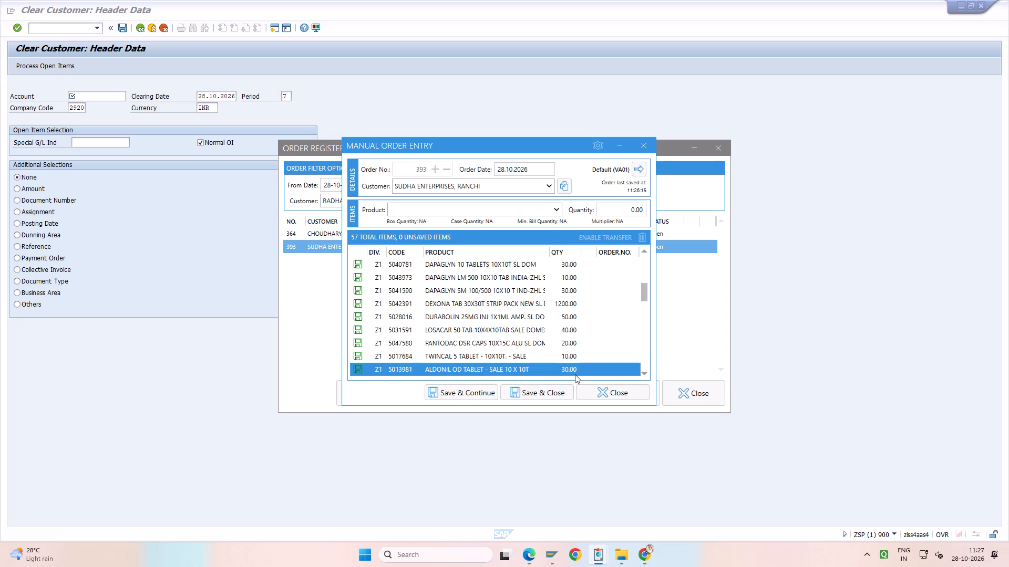
key("Down")
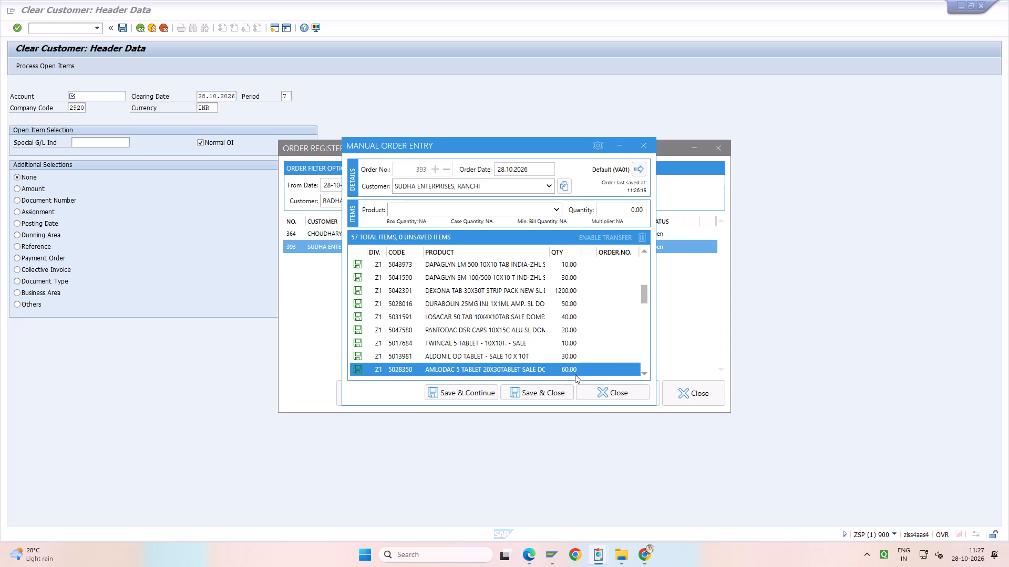
key("Down")
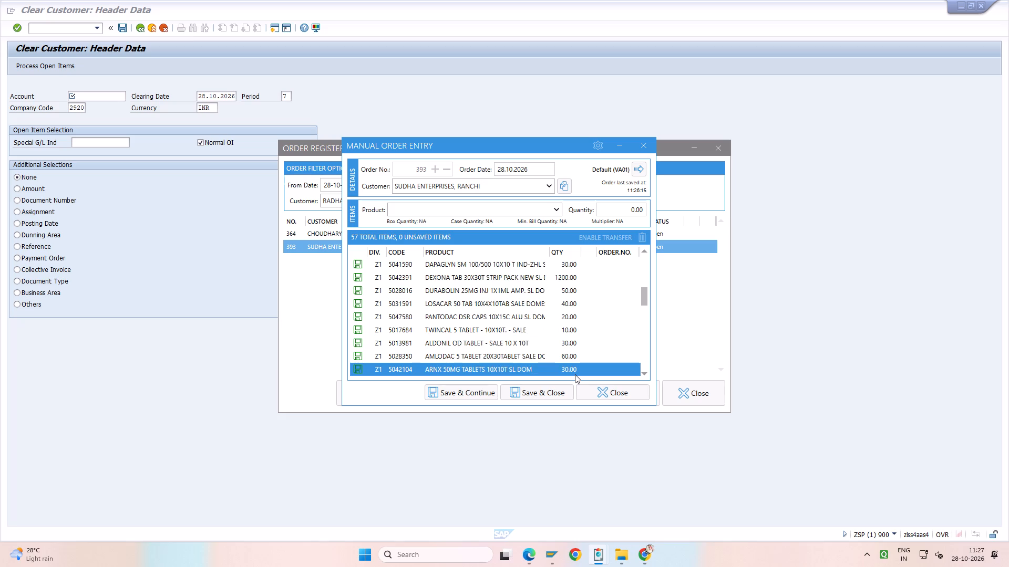
key("Down")
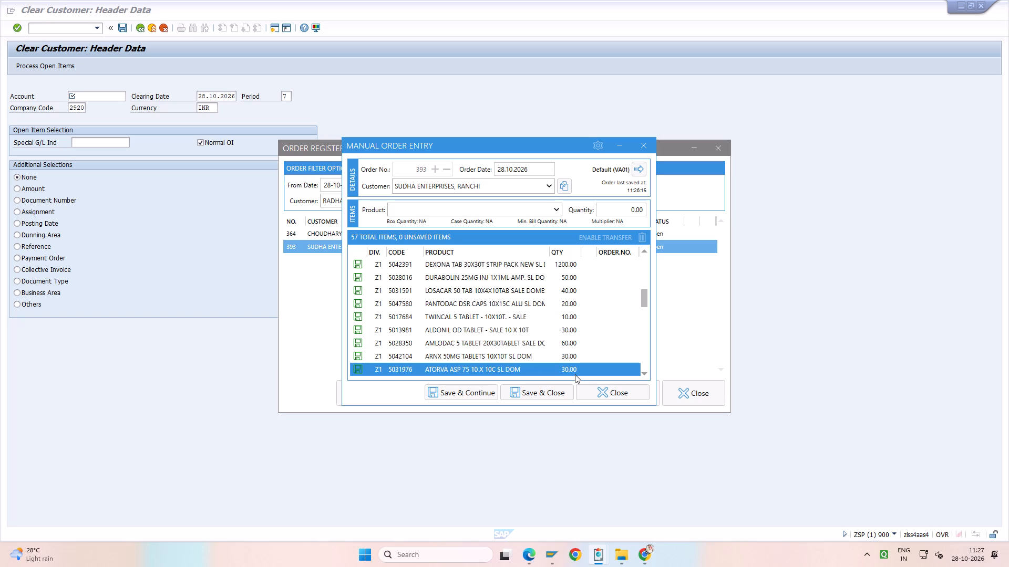
key("Down")
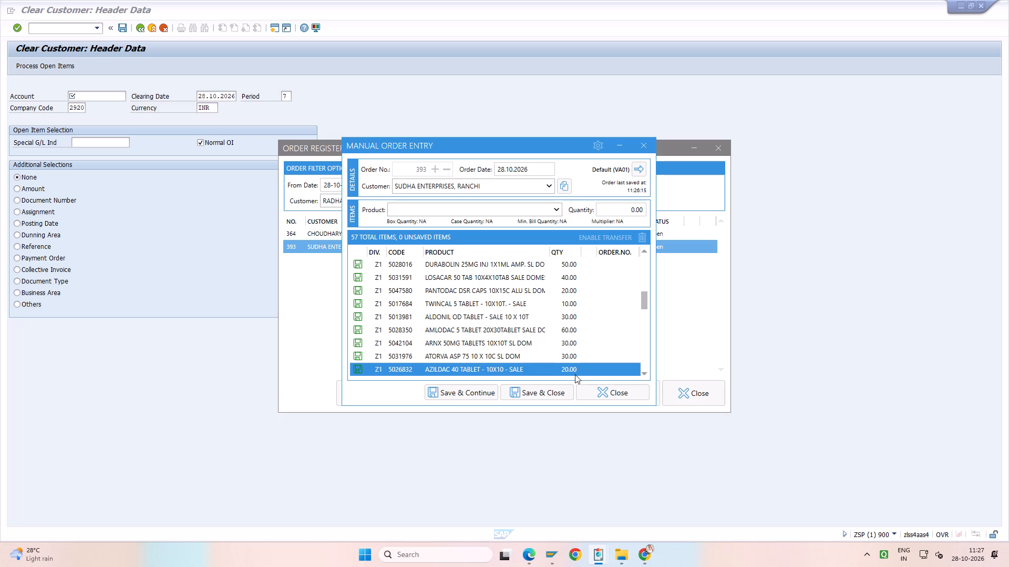
key("Down")
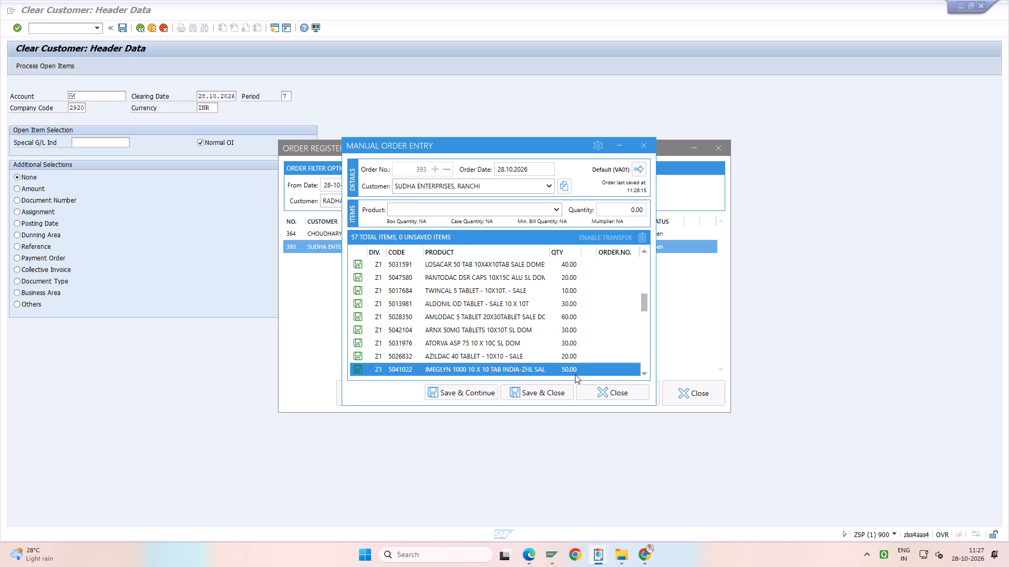
key("Down")
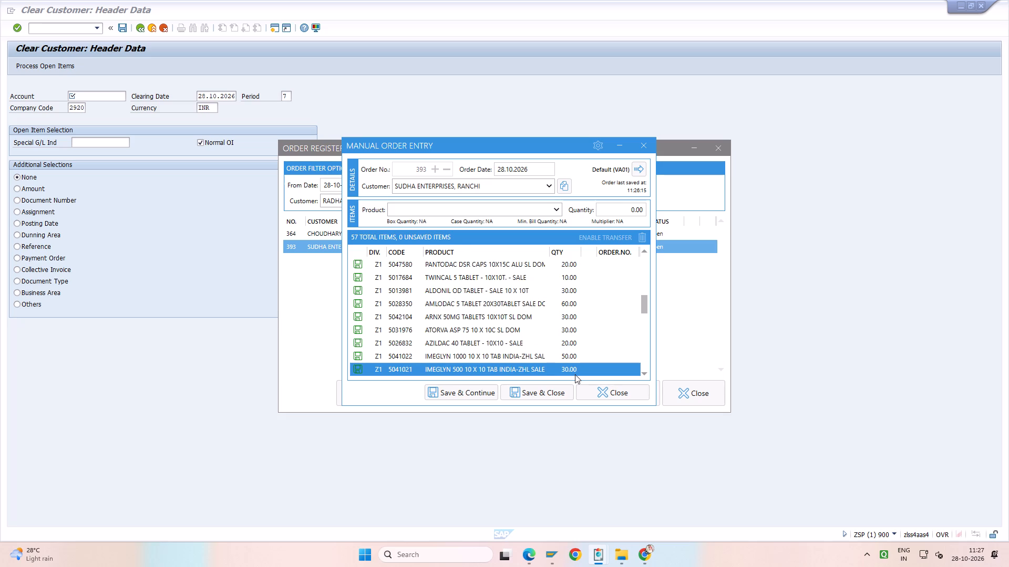
key("Down")
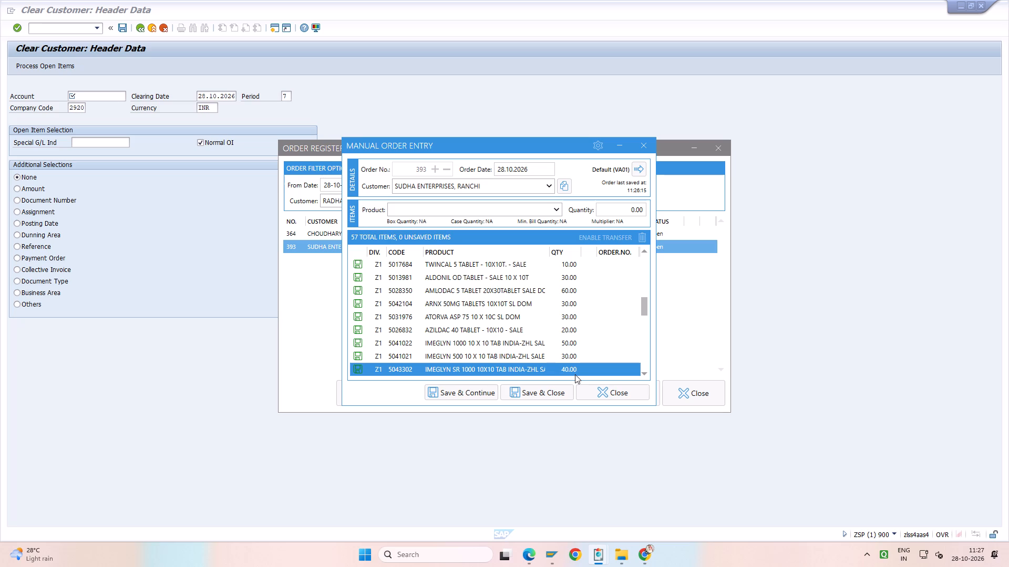
key("Down")
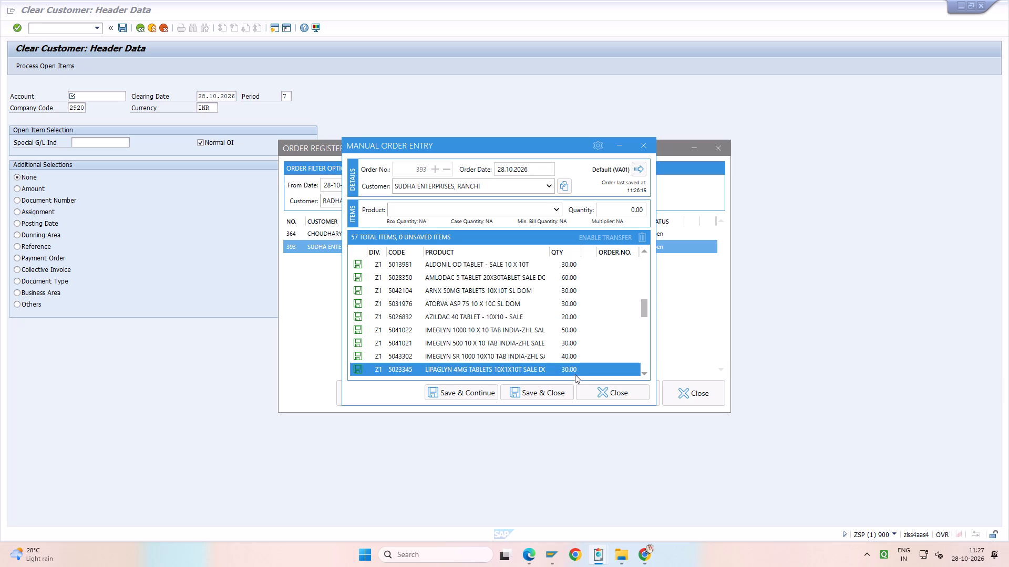
key("Down")
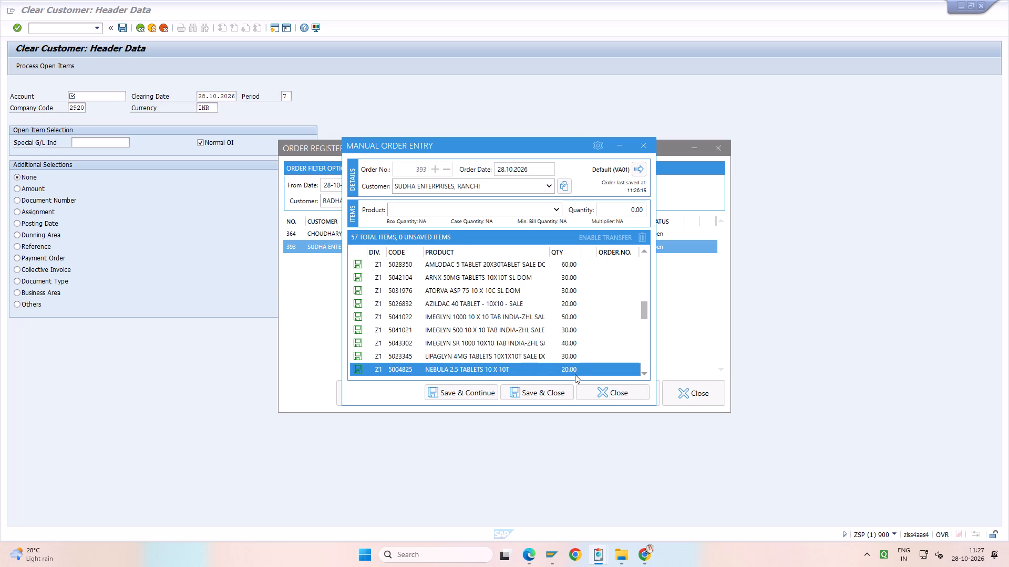
key("Down")
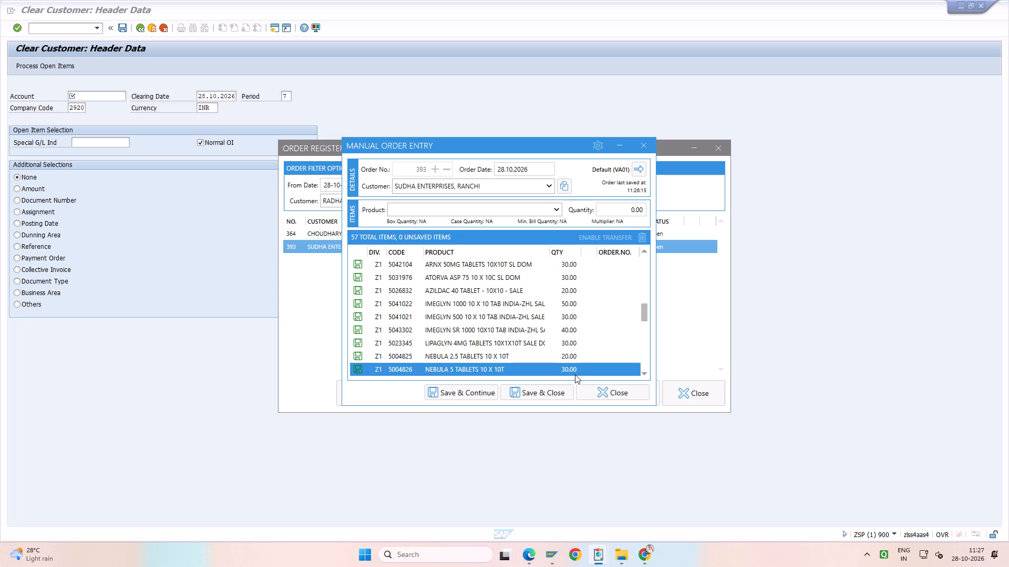
key("Down")
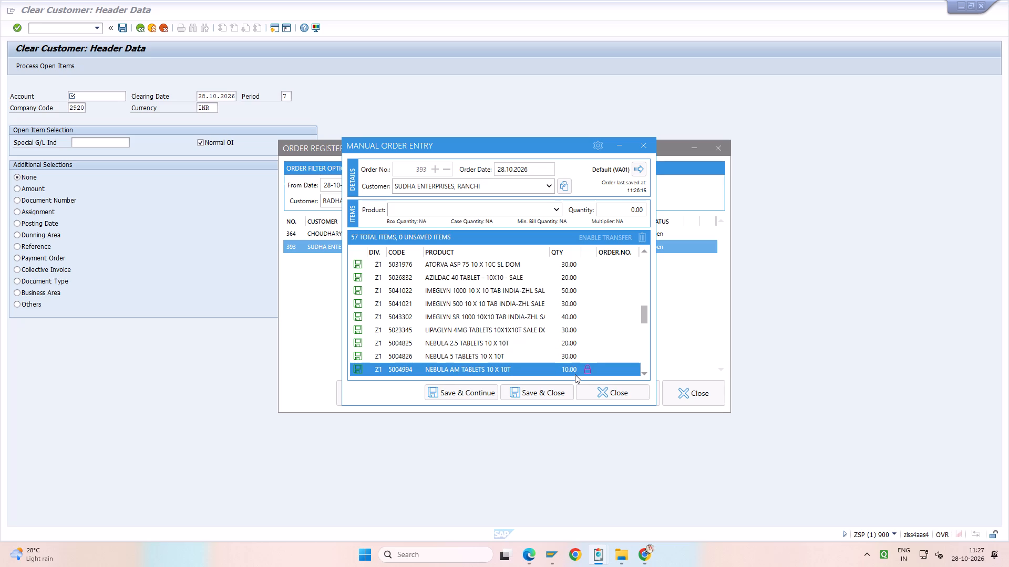
Add NEBULA AM TABLETS 10X10T NEW DOM to the order with quantity 10.
left_click(442, 209)
type("nebulaam")
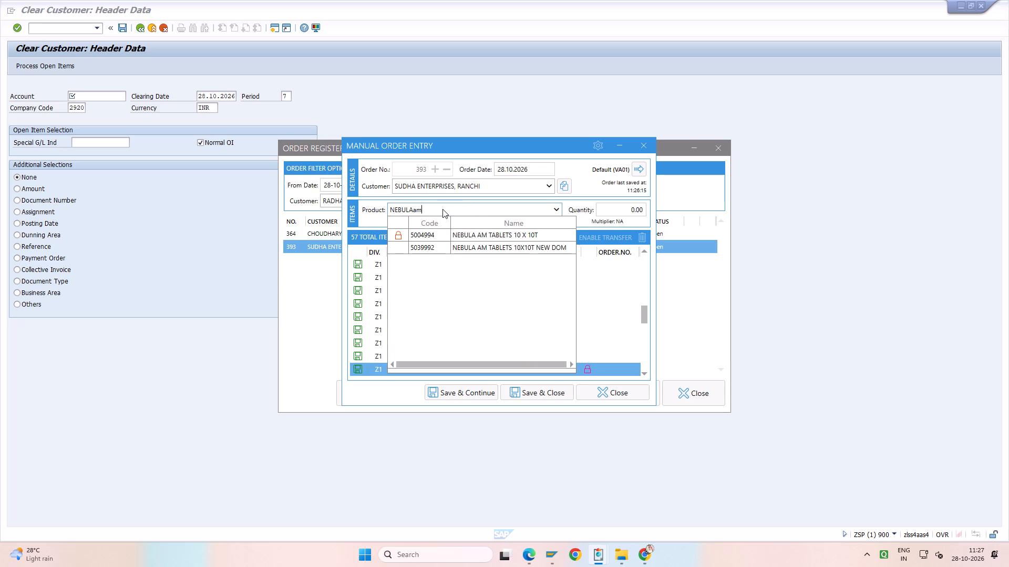
key("Down")
key("Down")
key("Return")
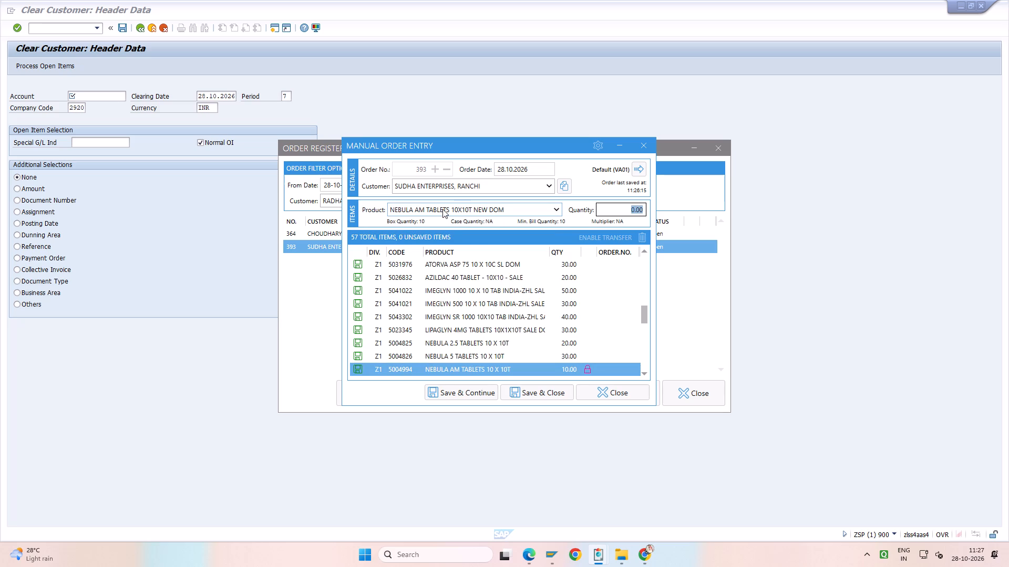
type("10")
key("Return")
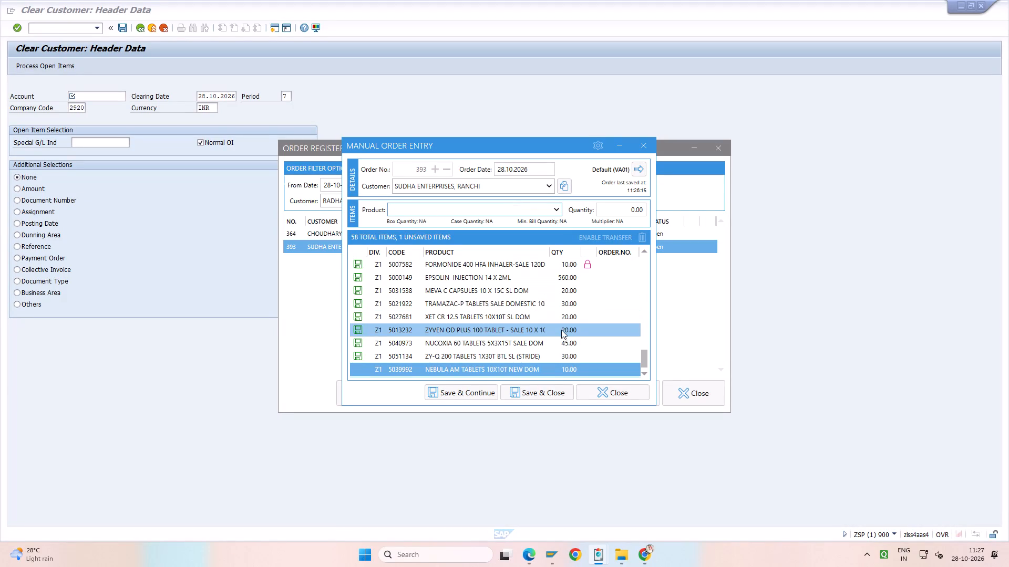
Delete the locked NEBULA AM TABLETS 10 X 10T item, code 5004994, from the order.
scroll(561, 330, "up", 6)
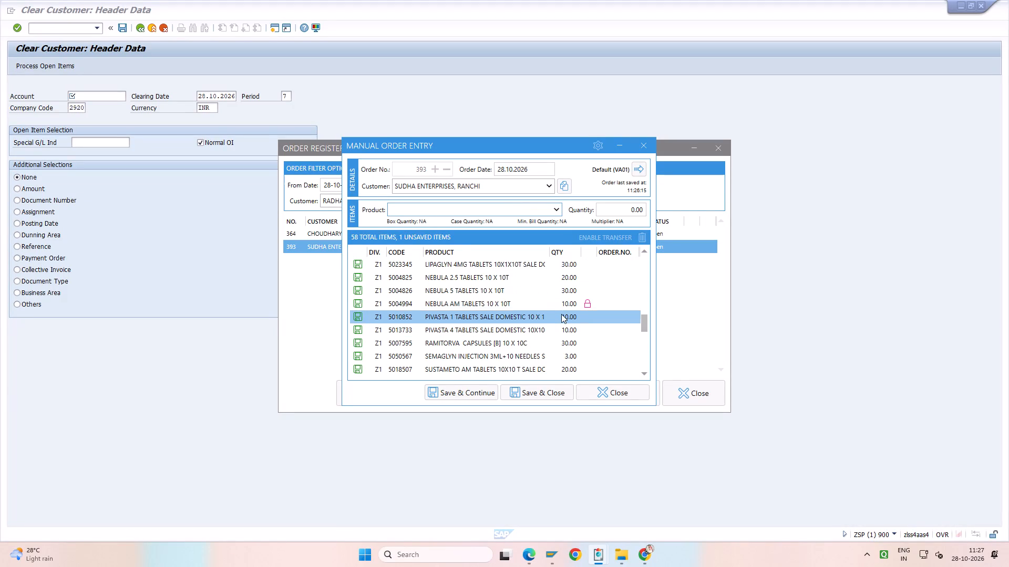
left_click(561, 307)
left_click(641, 235)
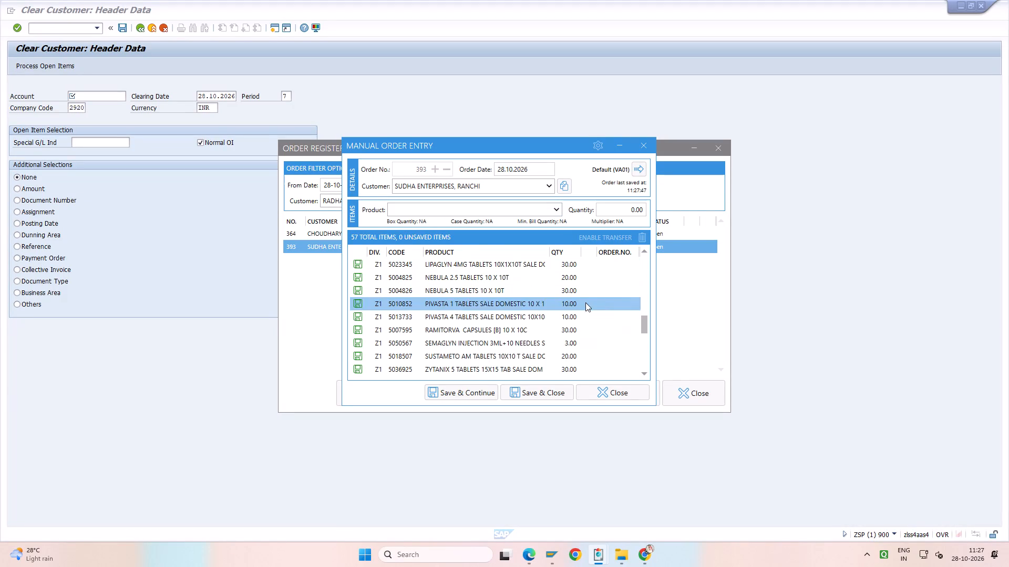
Check the products and quantities of the order items one by one from PIVASTA 1 TABLETS to OLMY A 40 TABLET.
left_click(576, 303)
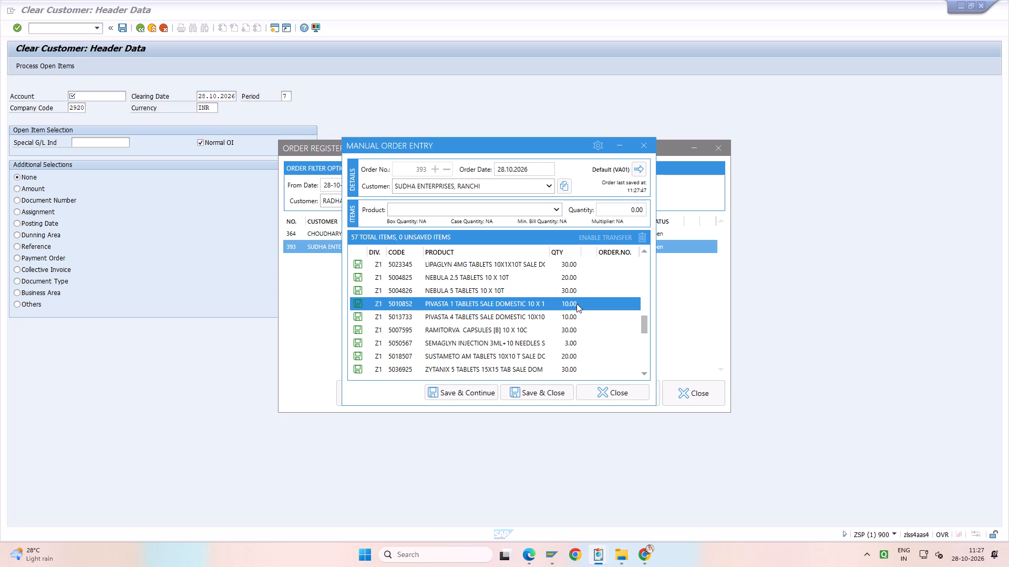
key("Down")
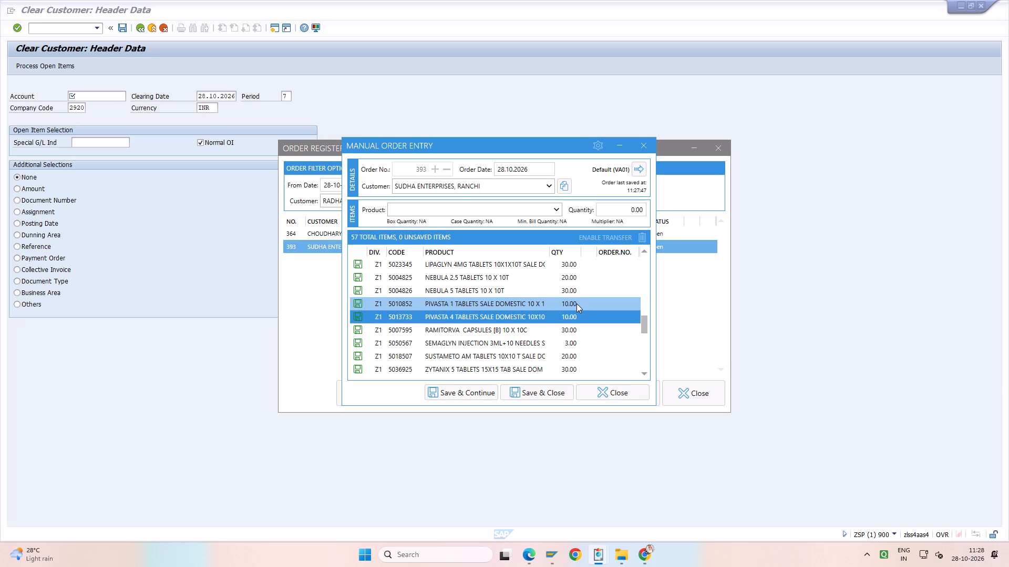
key("Down")
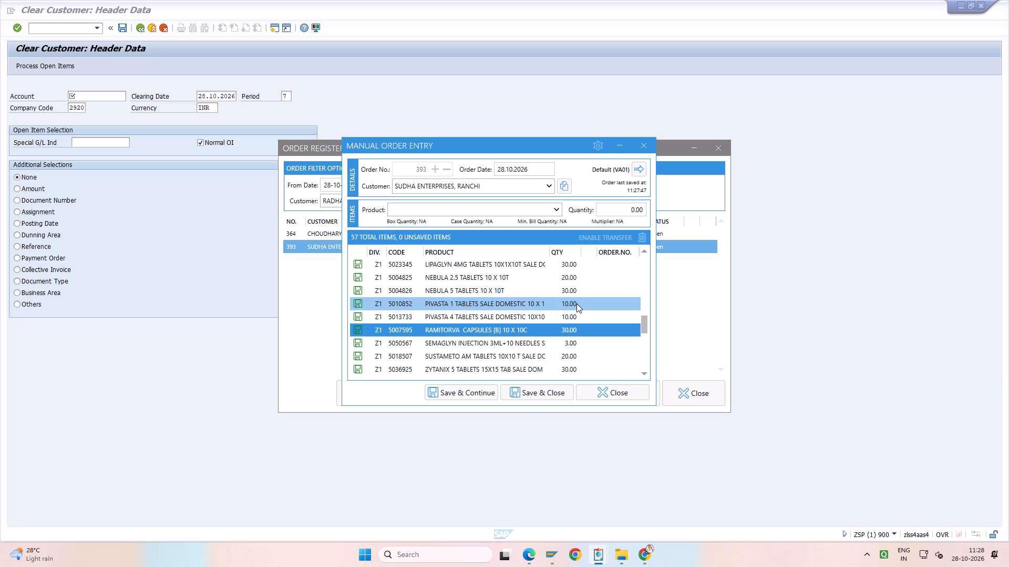
key("Down")
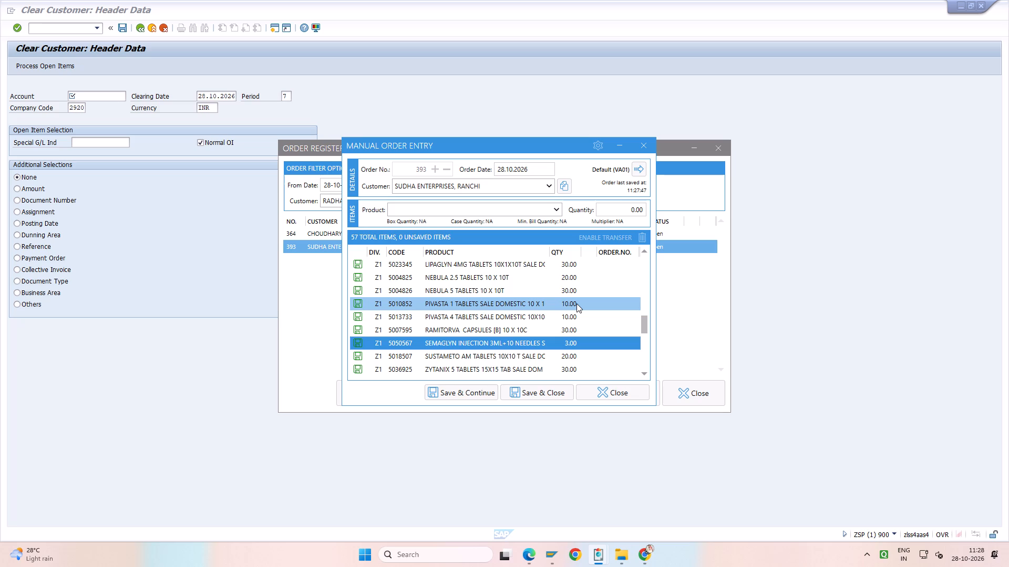
key("Down")
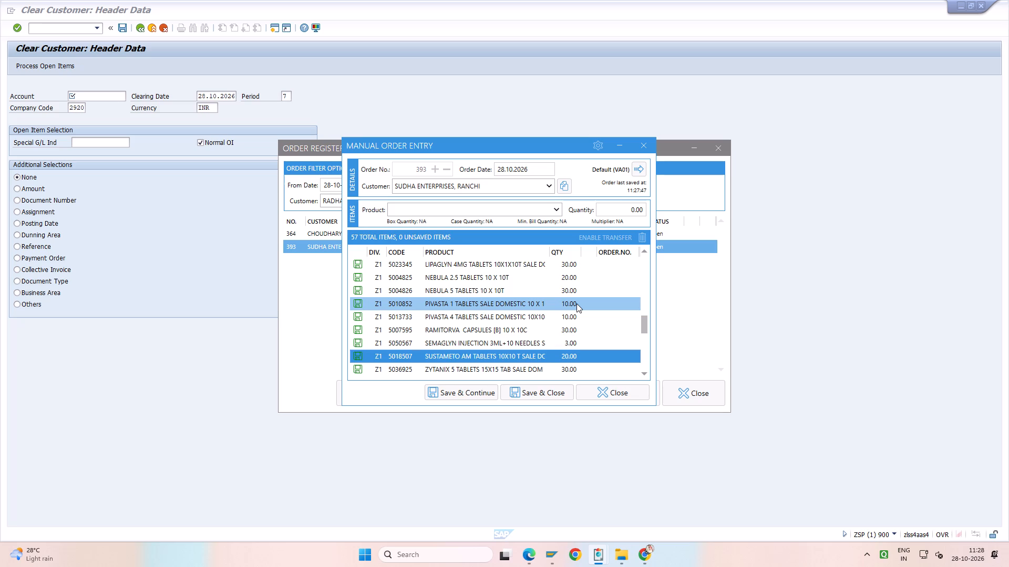
key("Down")
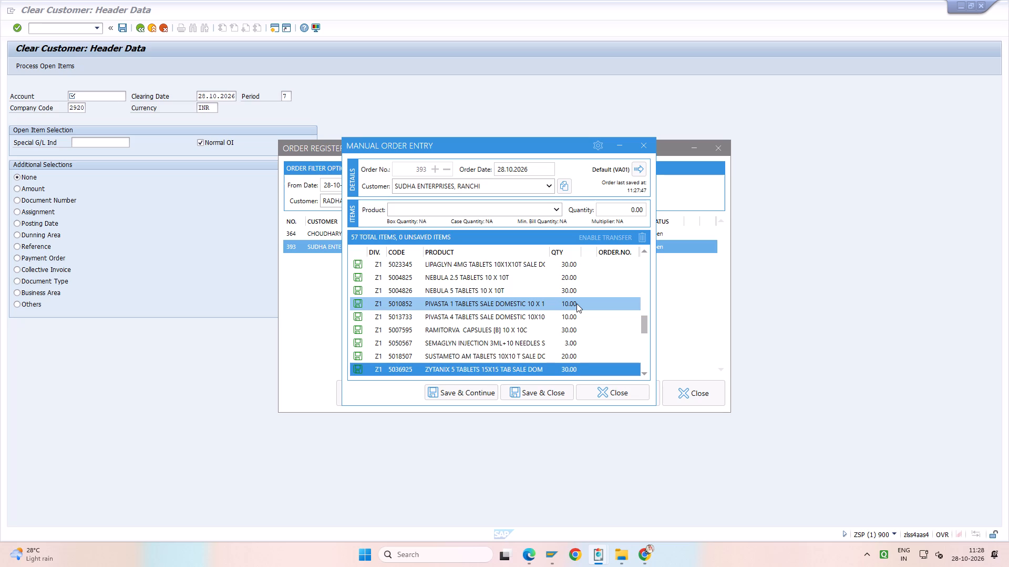
key("Down")
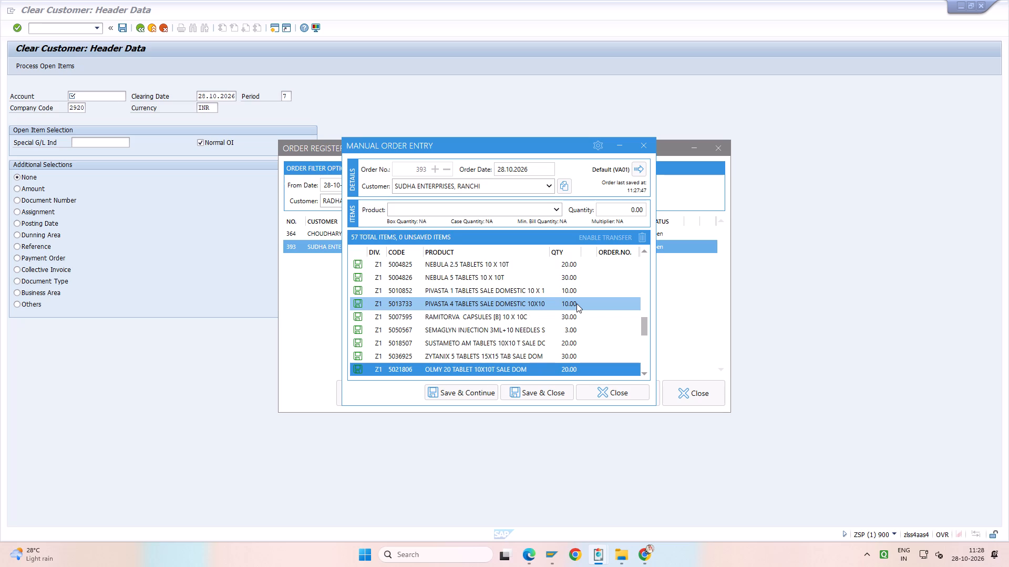
key("Down")
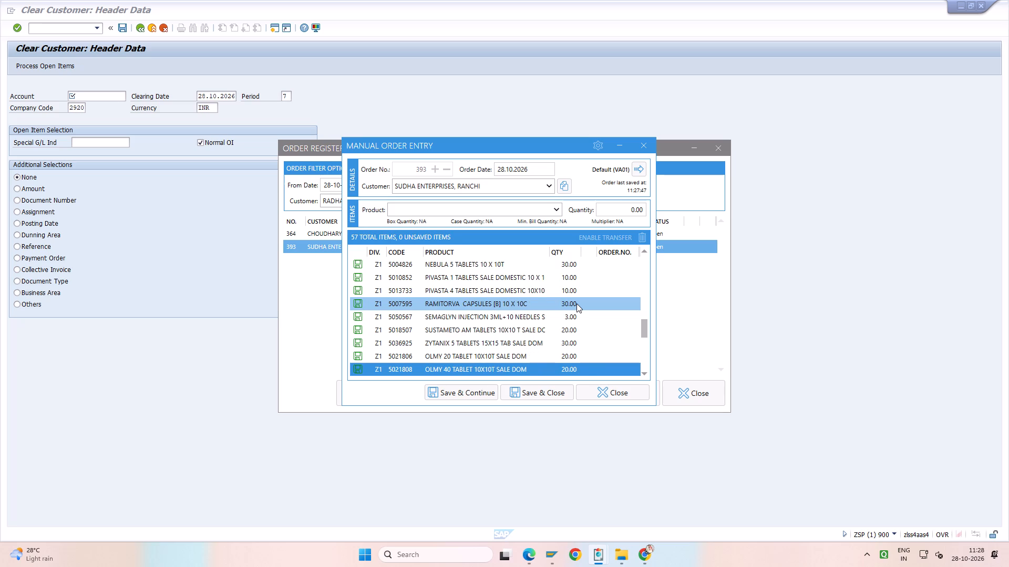
key("Down")
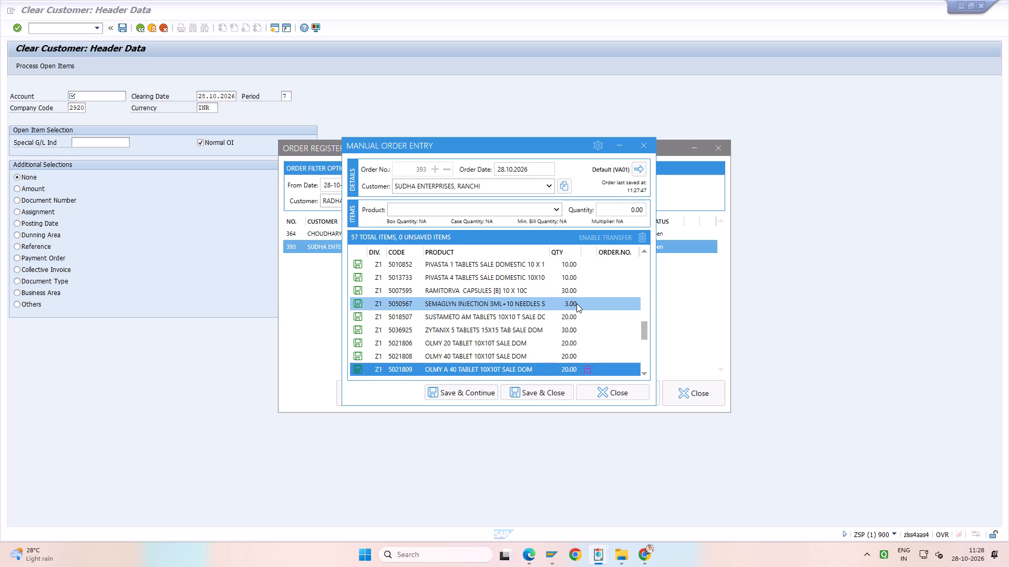
Add OLMY A 40TABLETS 10X10T ALU ALU SALE DOM to the order with quantity 20.
left_click(436, 213)
type("olmya40")
key("Down")
key("Down")
key("Return")
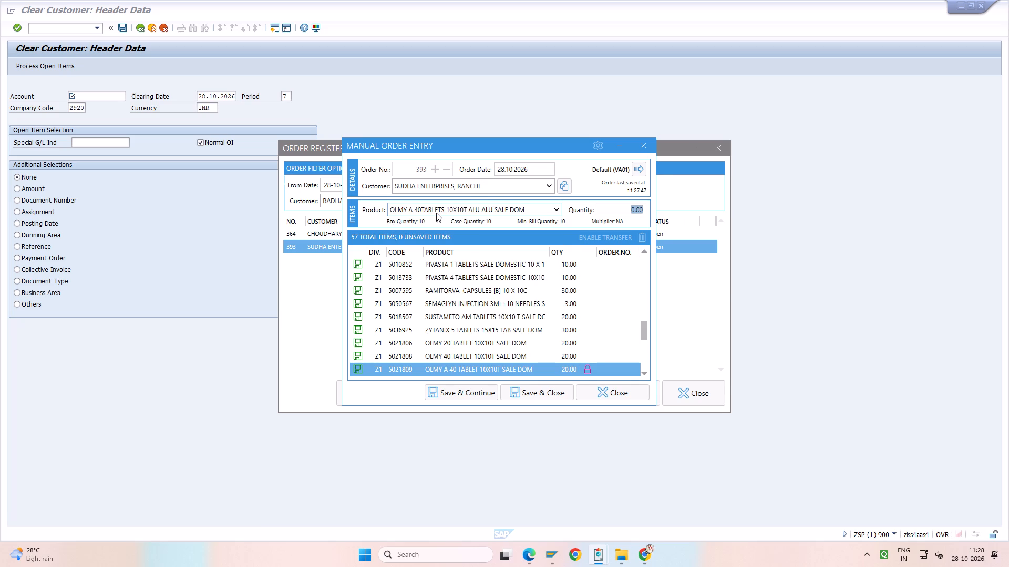
type("20")
key("Return")
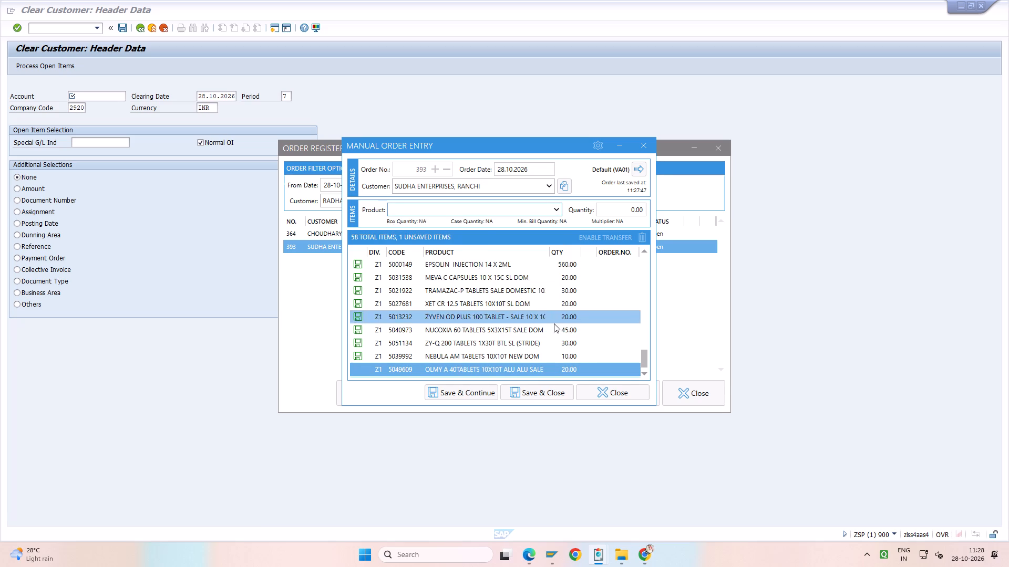
Delete the locked OLMY A 40 TABLET 10X10T SALE DOM item, code 5021809, from the order.
scroll(560, 342, "up", 3)
left_click(558, 295)
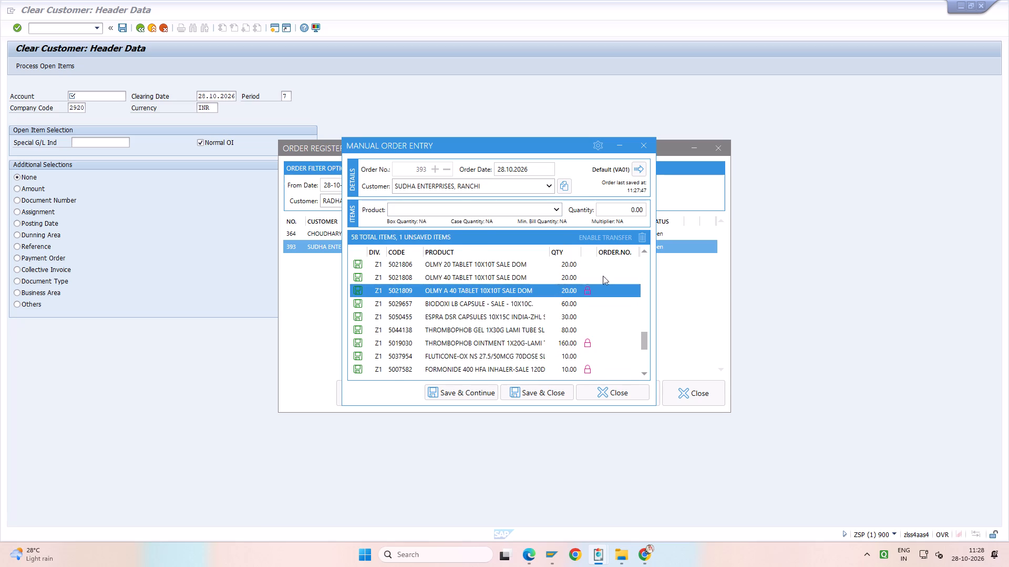
left_click(642, 239)
Check the items from BIODOXI LB to THROMBOPHOB GEL and add THROMBOPHOB OINT 1X30G LAMI TUBE SLDOM with quantity 160.
left_click(578, 287)
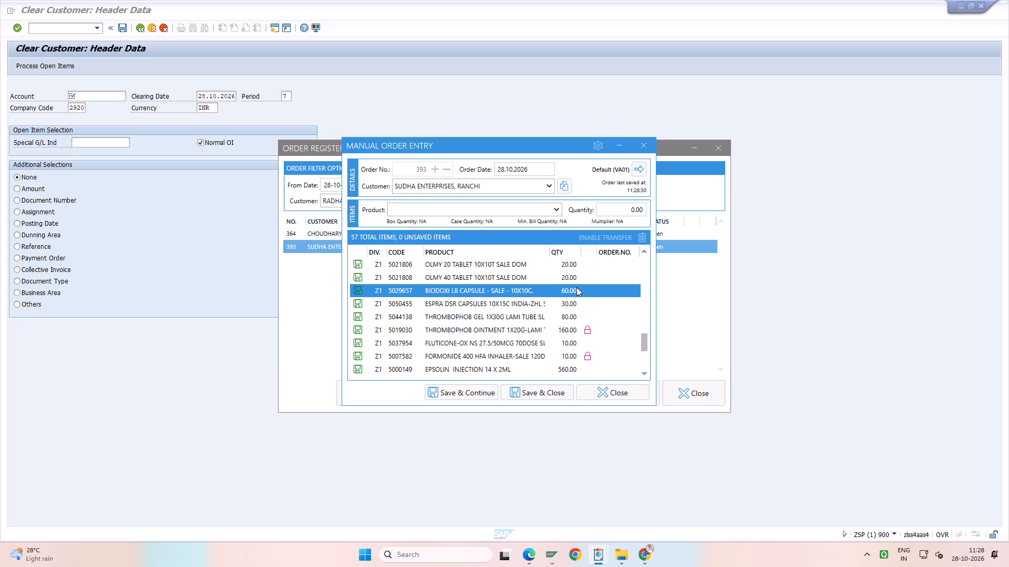
key("Down")
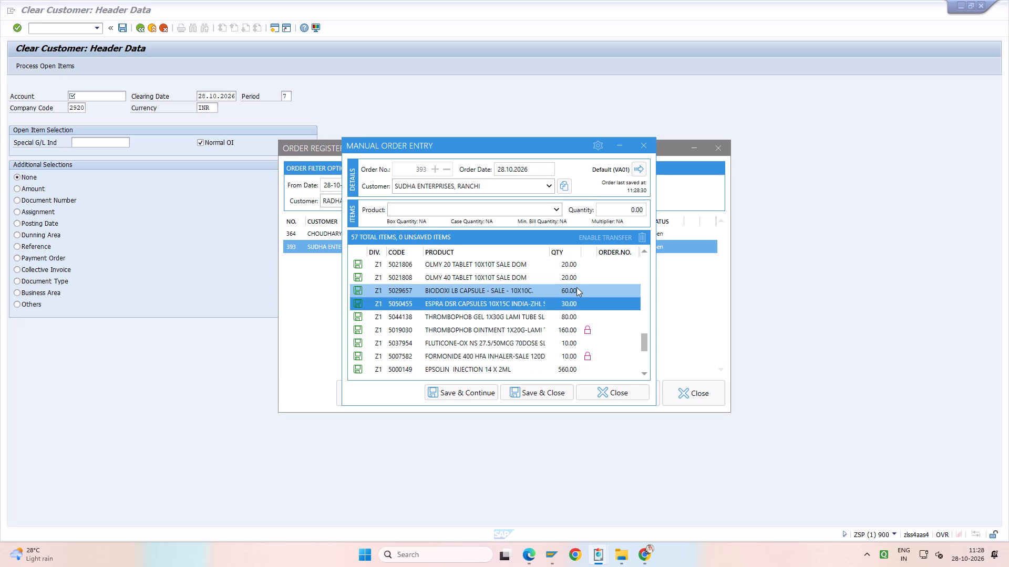
key("Down")
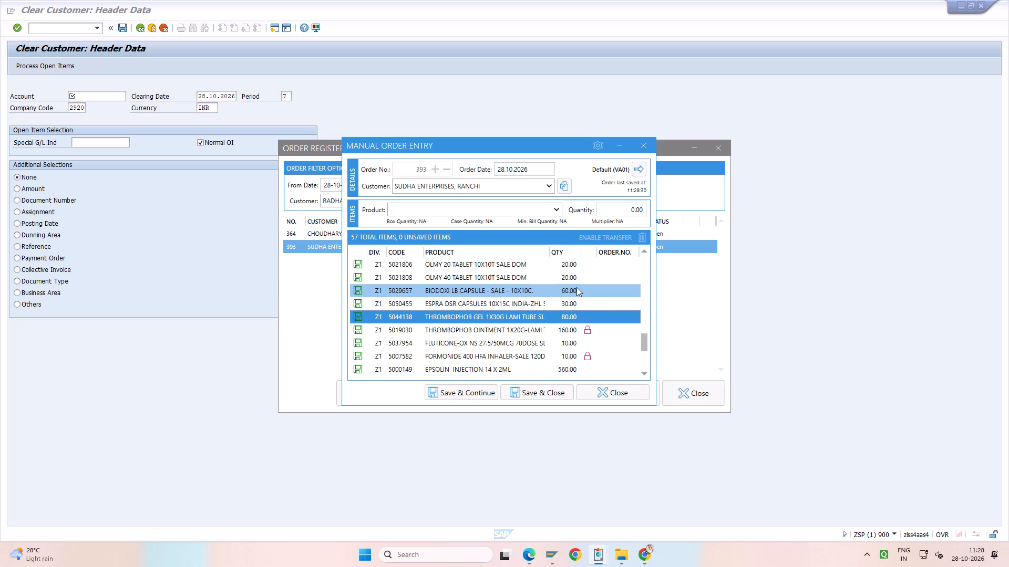
left_click(425, 212)
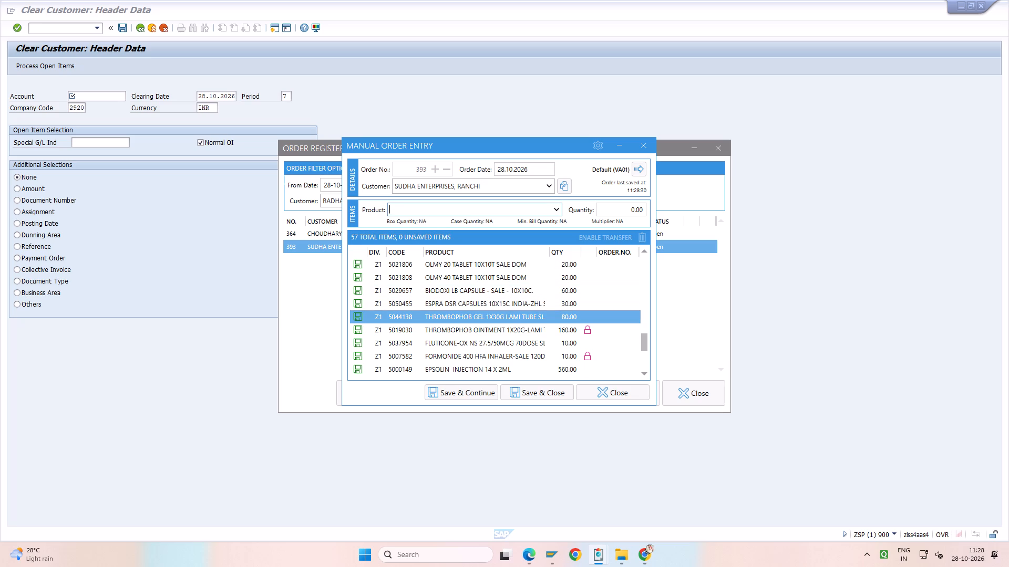
type("thromb")
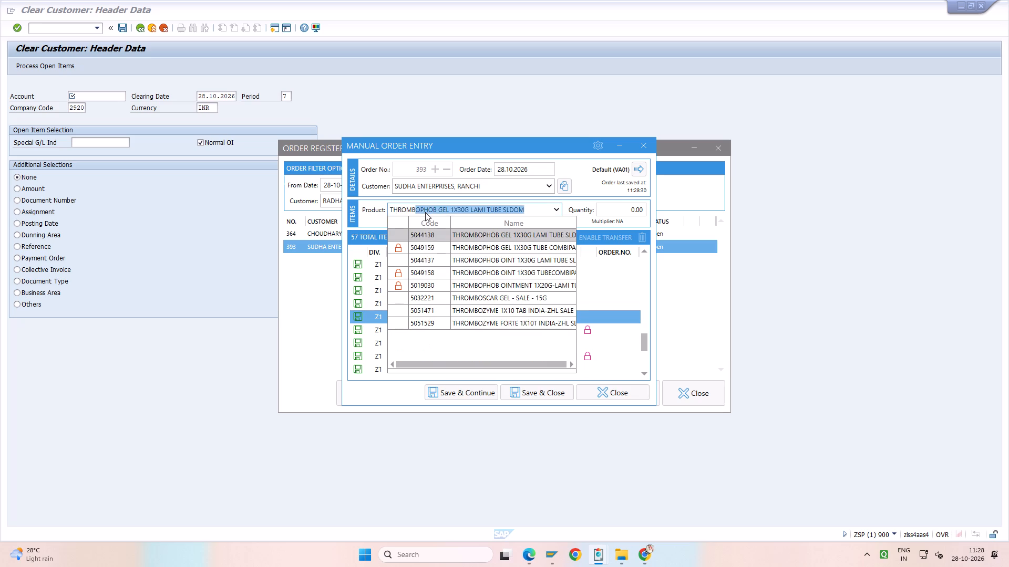
type("ophoboint")
key("Down")
key("Return")
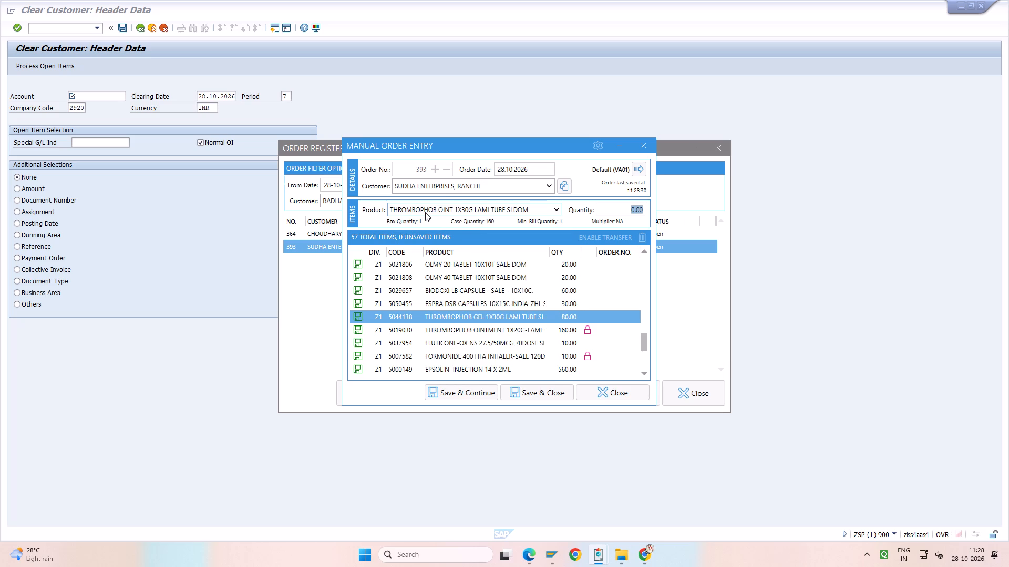
type("160")
key("Return")
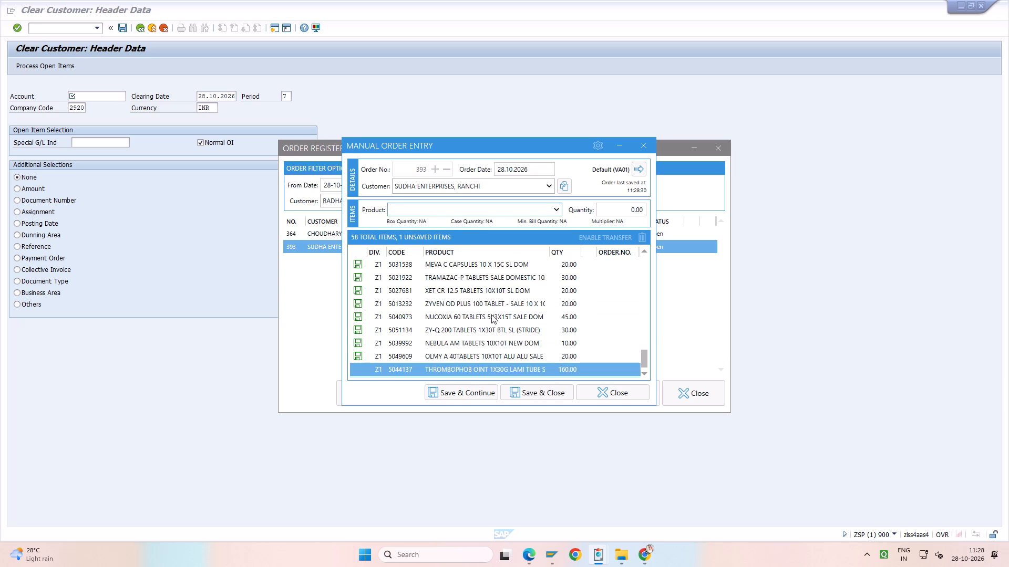
Delete the locked THROMBOPHOB OINTMENT 1X20G item, code 5019030, from the order.
scroll(512, 334, "up", 3)
left_click(512, 334)
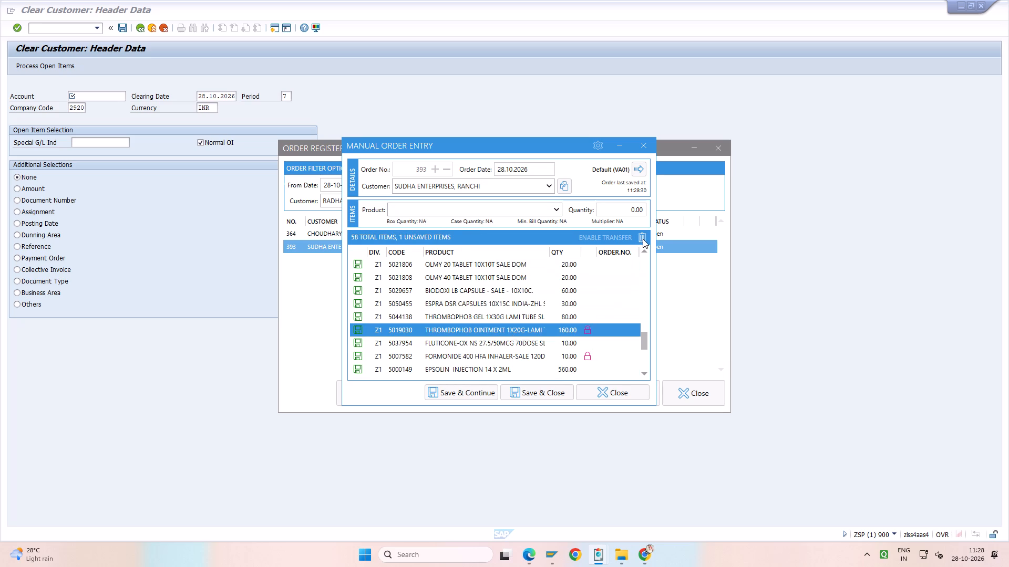
left_click(643, 239)
Add FORMONIDE 400HFA INH 120MDI DC SL, code 5035393, to the order with quantity 10.
left_click(572, 328)
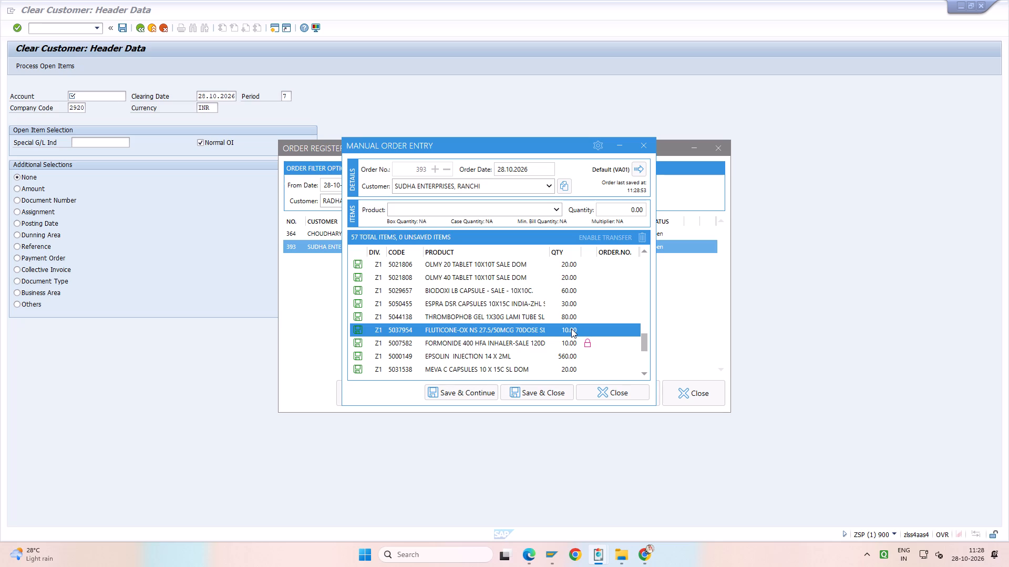
key("Down")
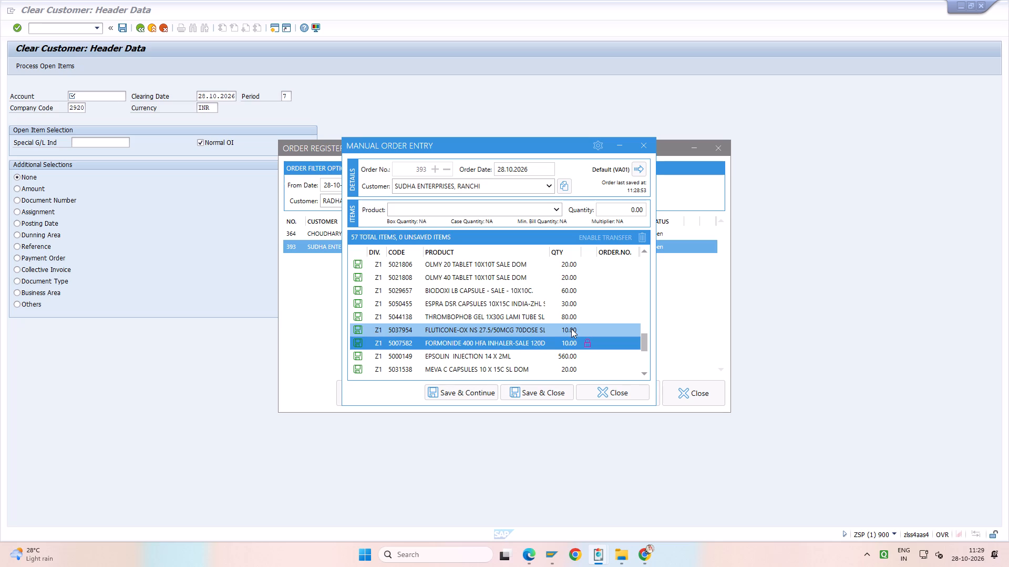
left_click(427, 211)
type("formonide400")
key("Down")
key("Down")
key("Down")
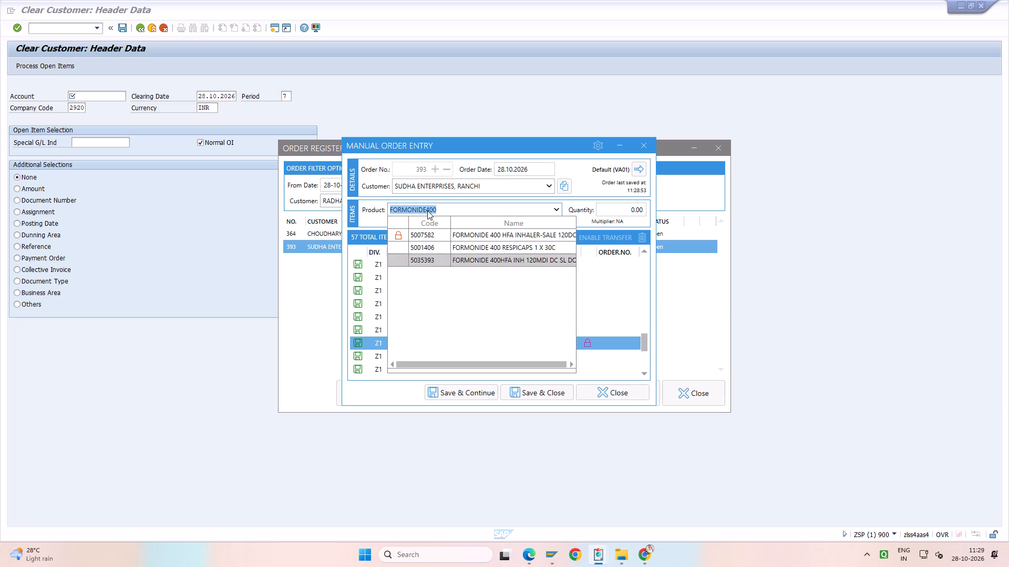
key("Return")
type("10")
key("Return")
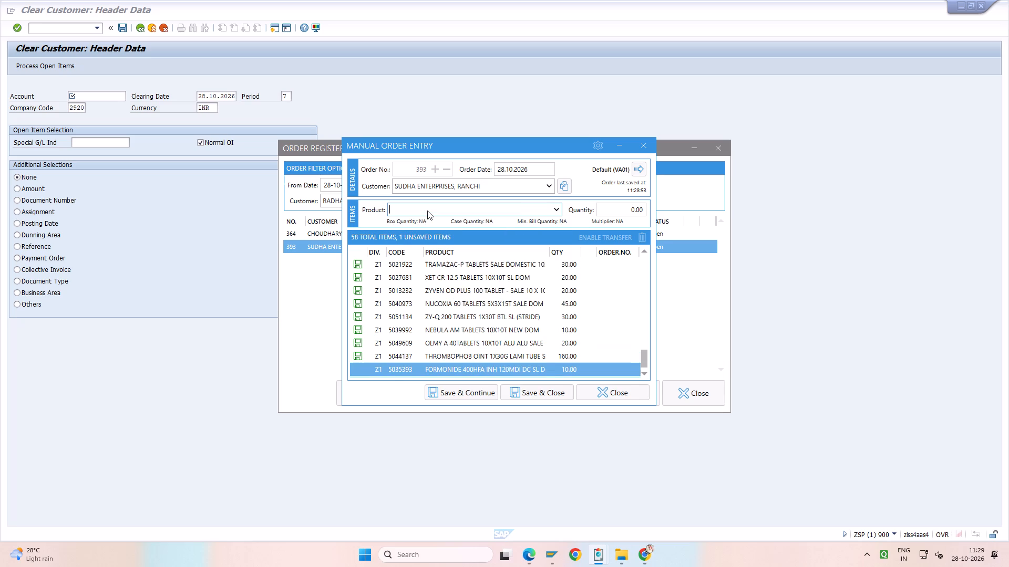
Delete the locked FORMONIDE 400 HFA INHALER-SALE item, code 5007582, from the order.
scroll(567, 316, "up", 3)
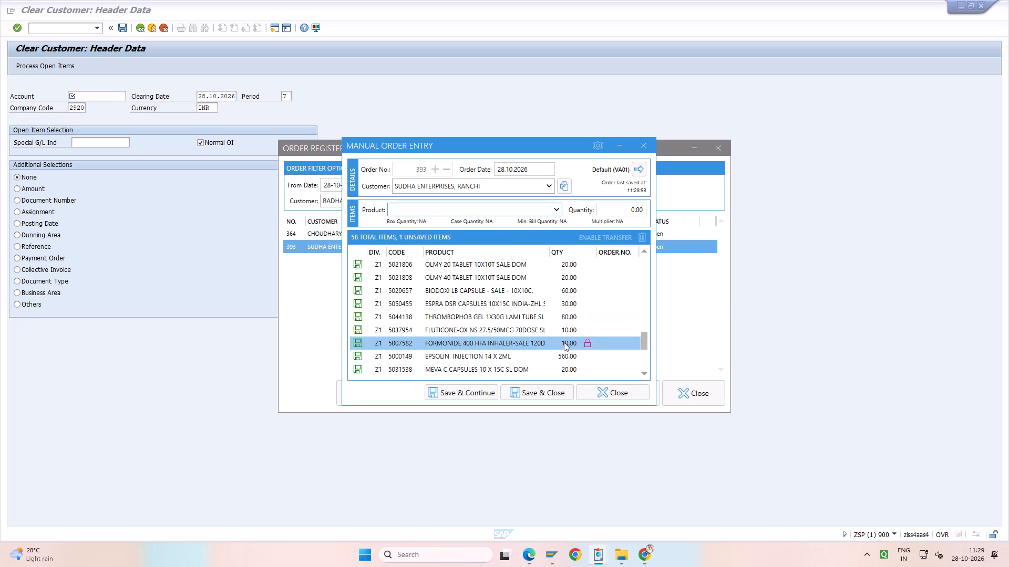
left_click(564, 342)
left_click(640, 236)
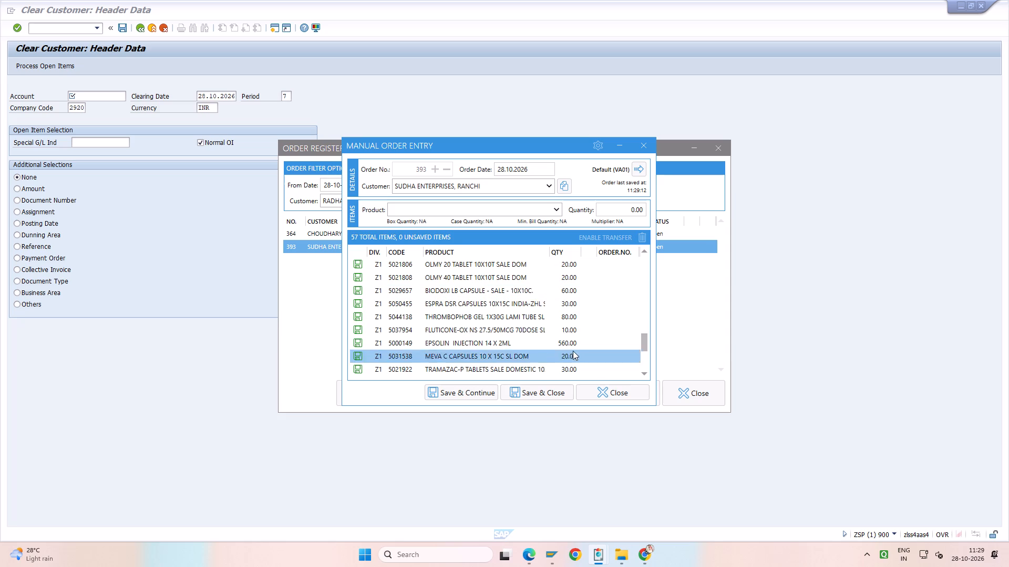
Check the products and quantities of the remaining order items one by one from EPSOLIN INJECTION to AVANEXT 200MG TABLETS.
left_click(573, 345)
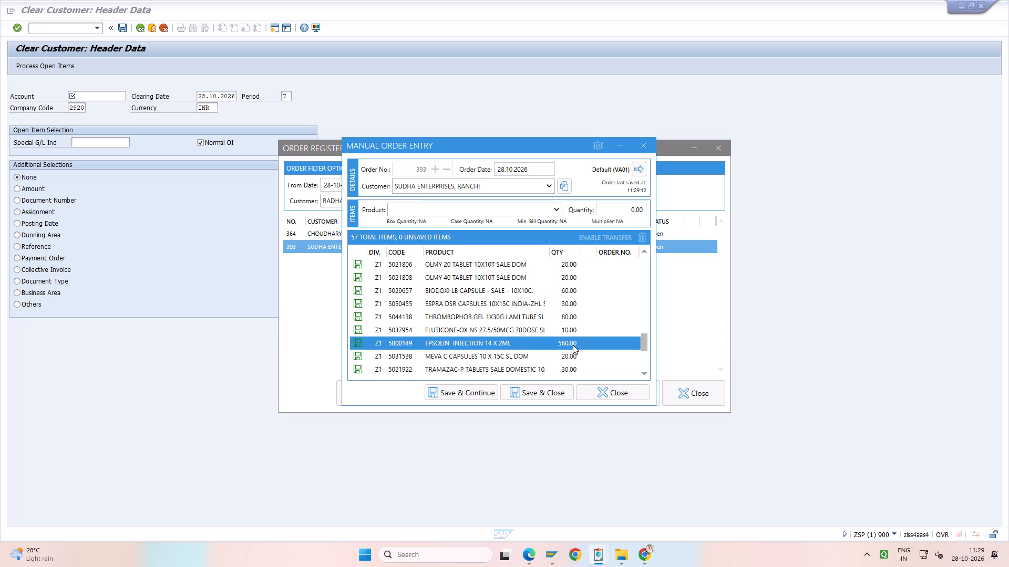
key("Down")
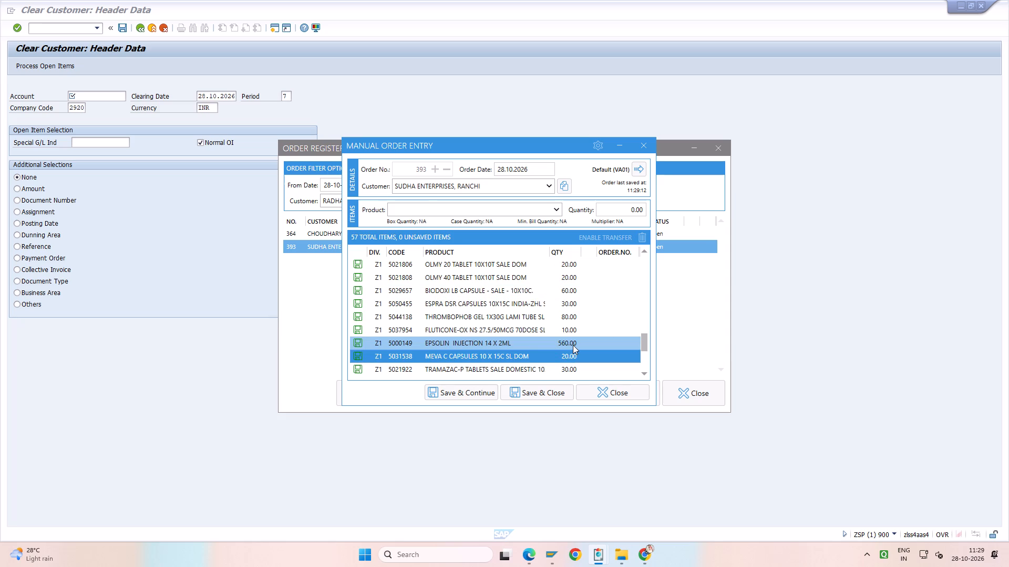
key("Down")
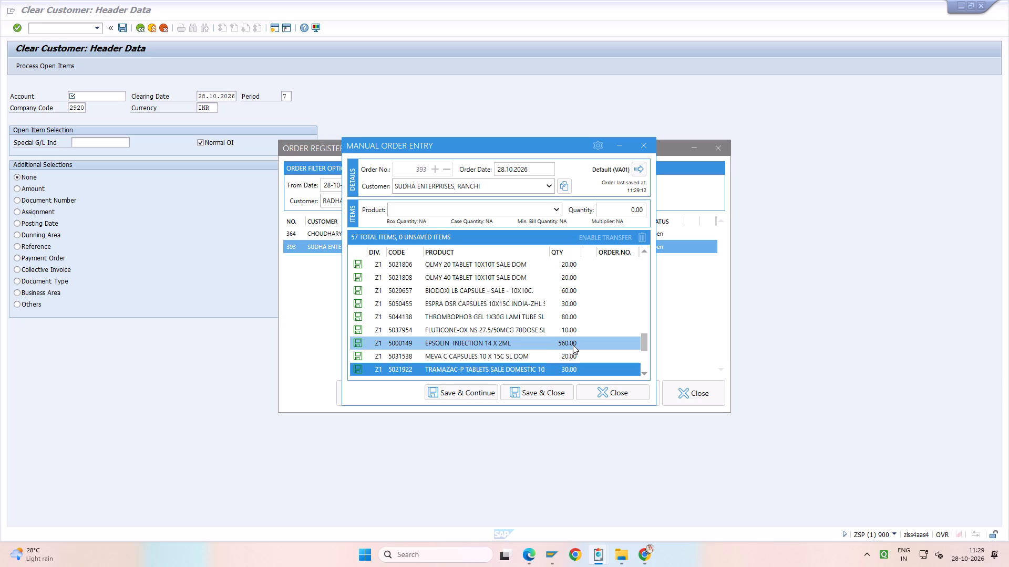
key("Down")
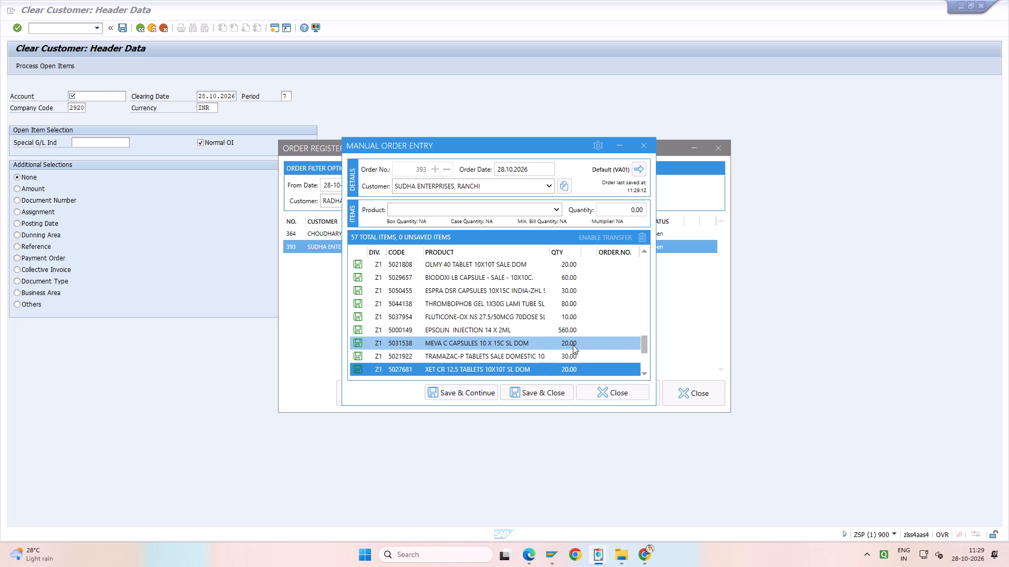
key("Down")
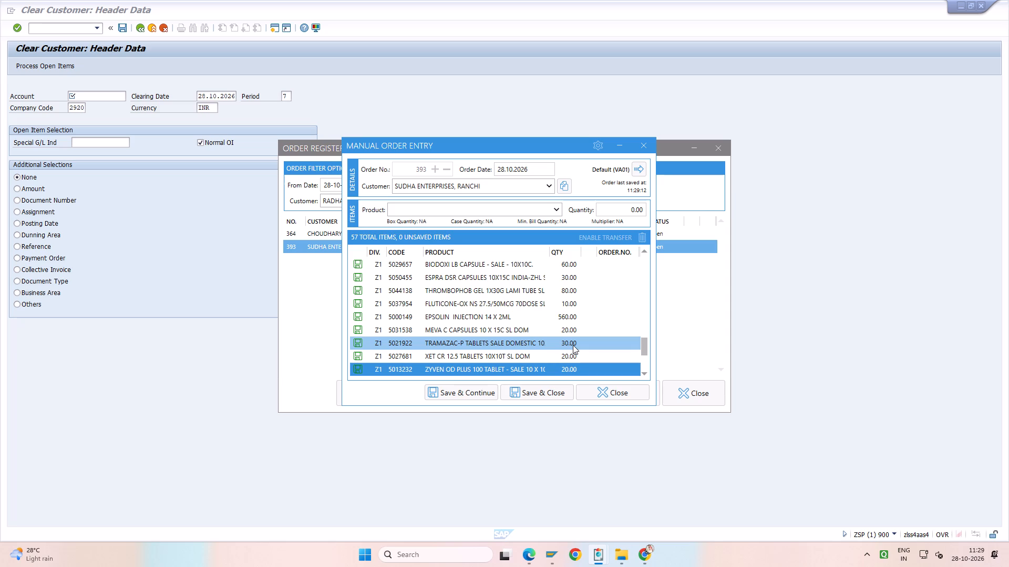
key("Down")
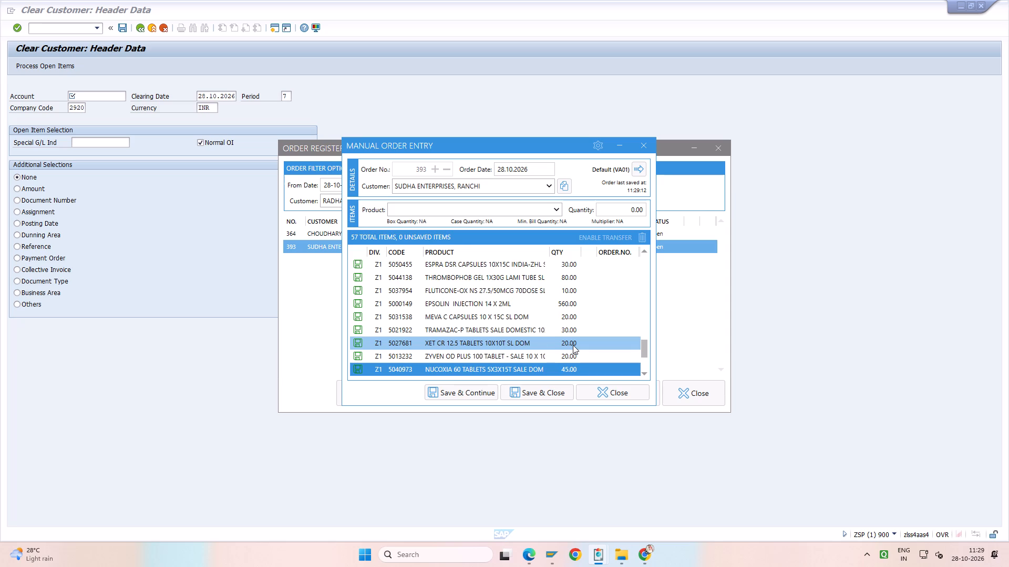
key("Down")
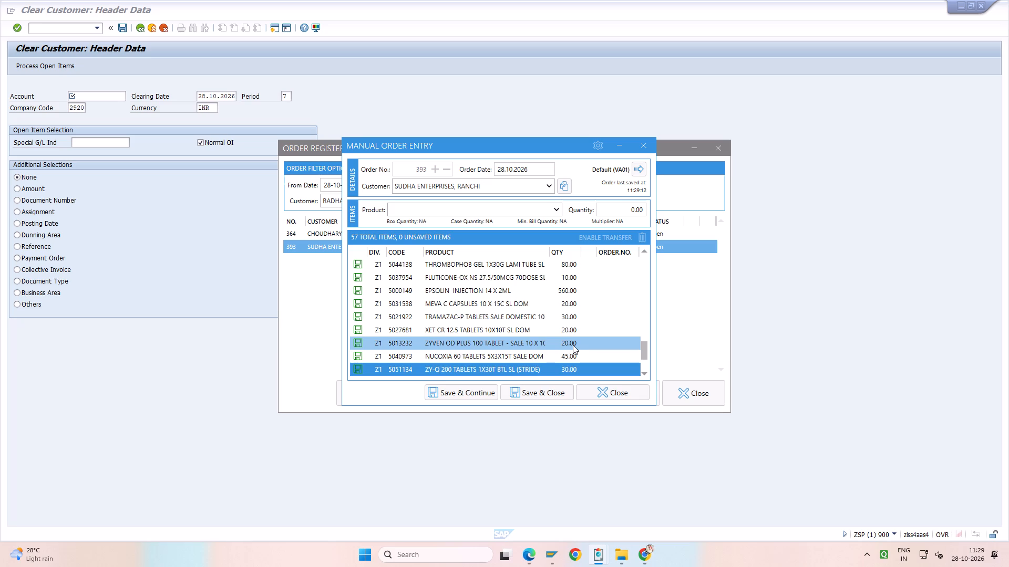
key("Down")
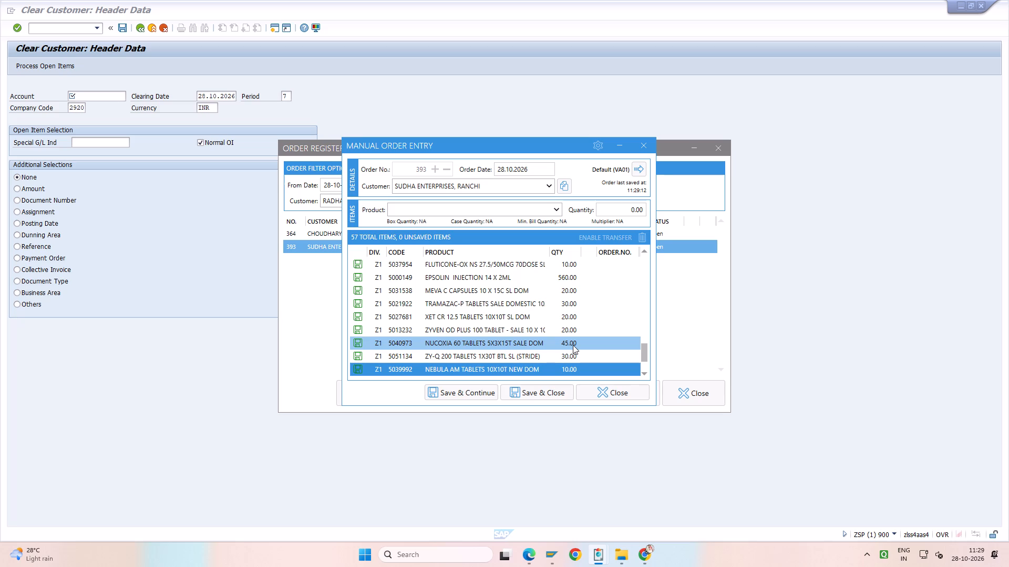
key("Down")
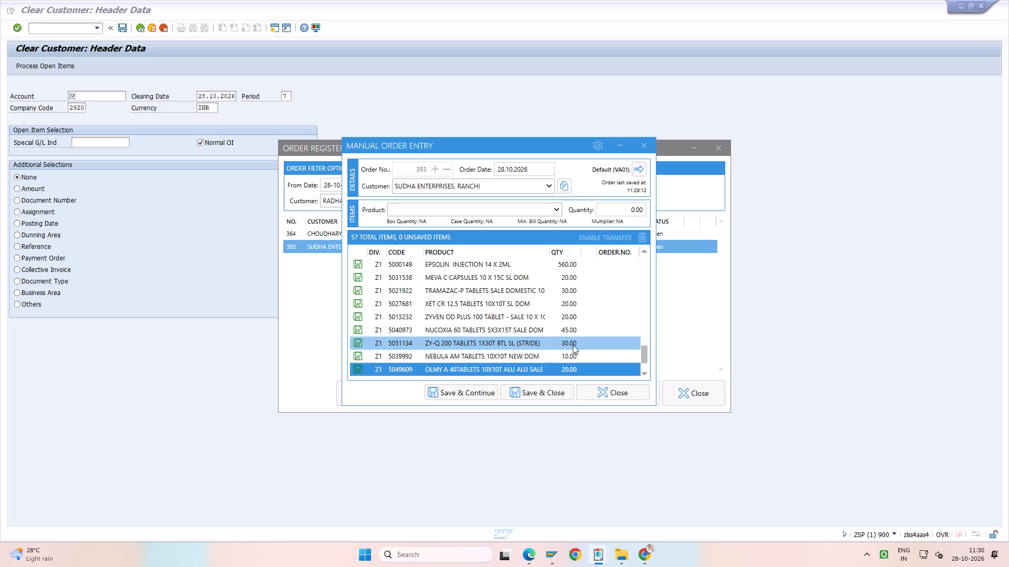
key("Down")
key("Down")
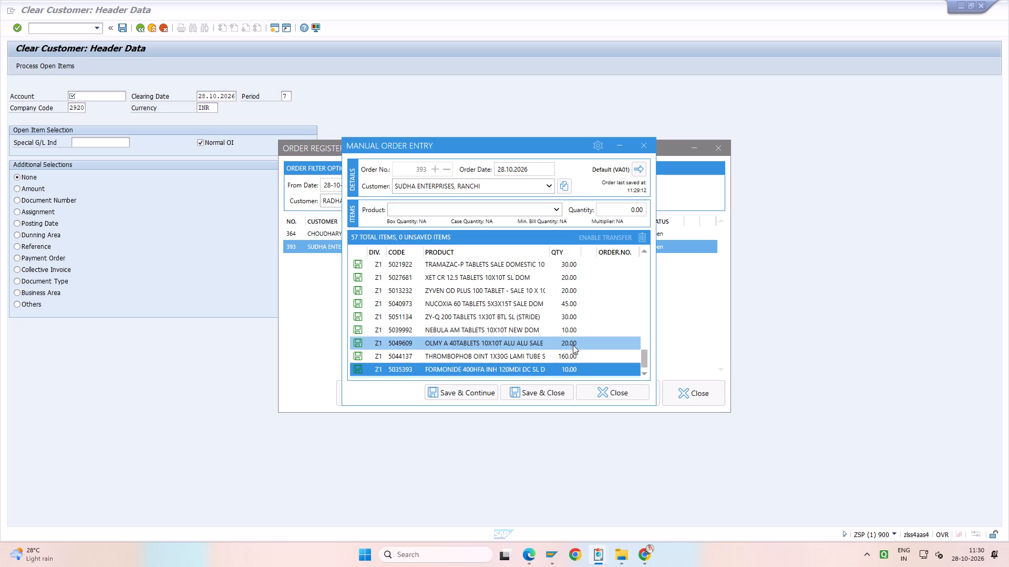
key("Down")
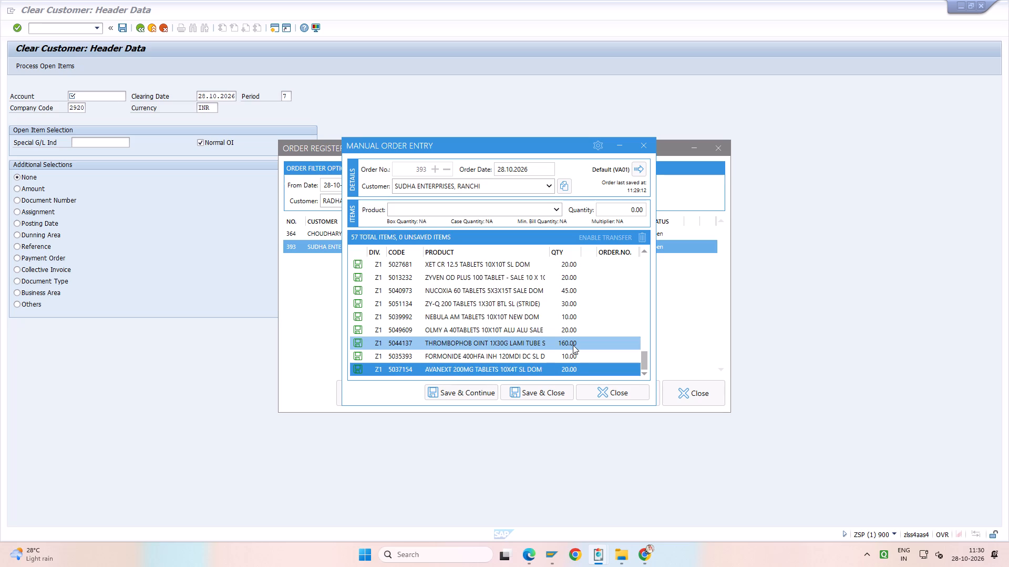
key("Down")
key("Down")
key("Down")
key("Down")
key("Down")
key("Down")
key("Down")
Enable transfer for order 393 and copy the customer details of SUDHA ENTERPRISES, RANCHI.
scroll(519, 319, "up", 12)
scroll(519, 319, "up", 13)
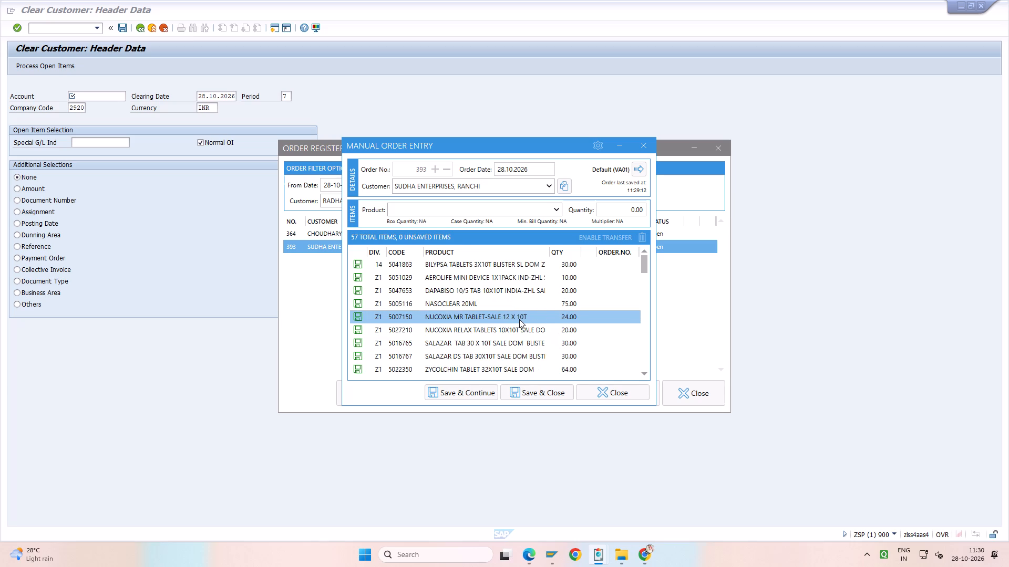
left_click(599, 238)
left_click(563, 187)
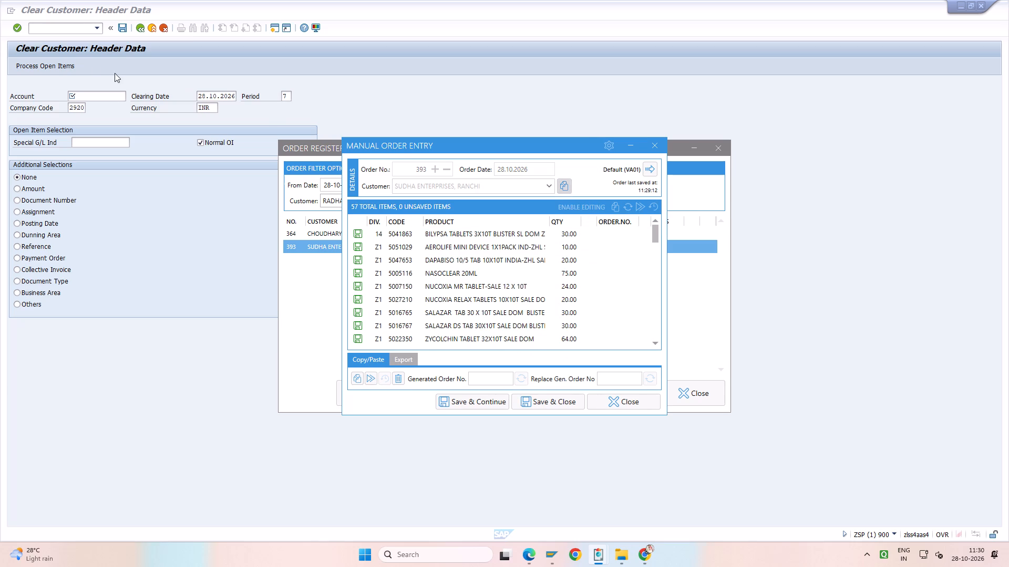
Switch to SAP and start the sales order creation transaction VA01.
left_click(79, 28)
type("/nva01")
key("Return")
Start a sales document with order type ZH01, sales organization 2920, distribution channel 02 and division Z1.
key("space")
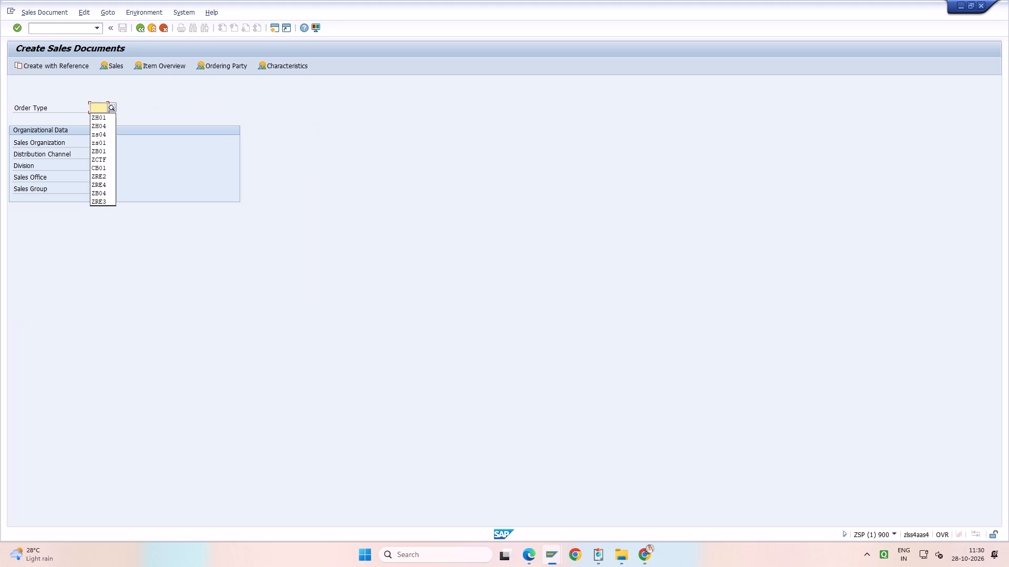
key("Down")
key("Return")
key("Tab")
key("space")
key("Down")
key("Return")
key("Tab")
key("space")
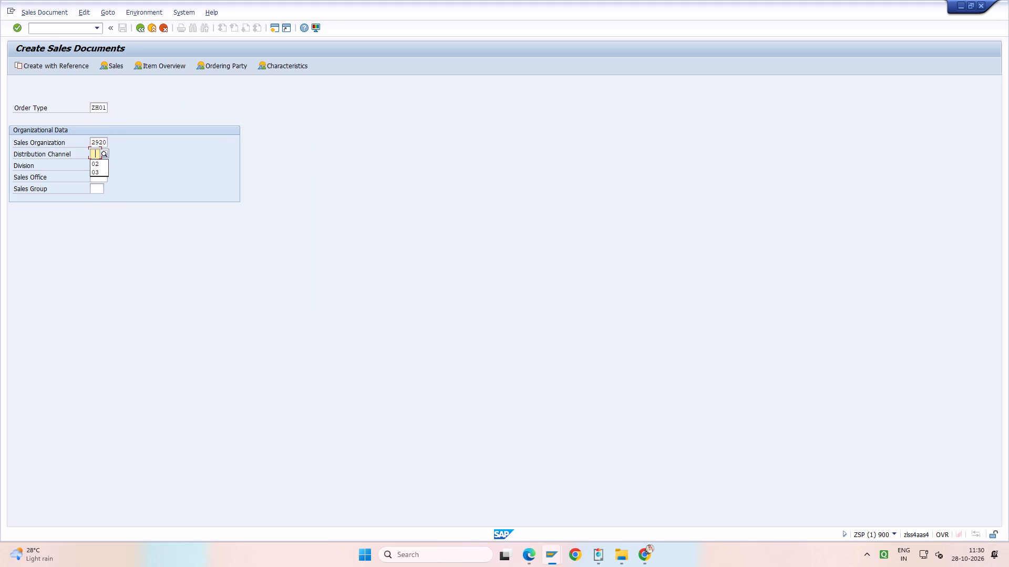
key("Down")
key("Return")
key("Tab")
key("space")
key("Down")
key("Return")
key("Return")
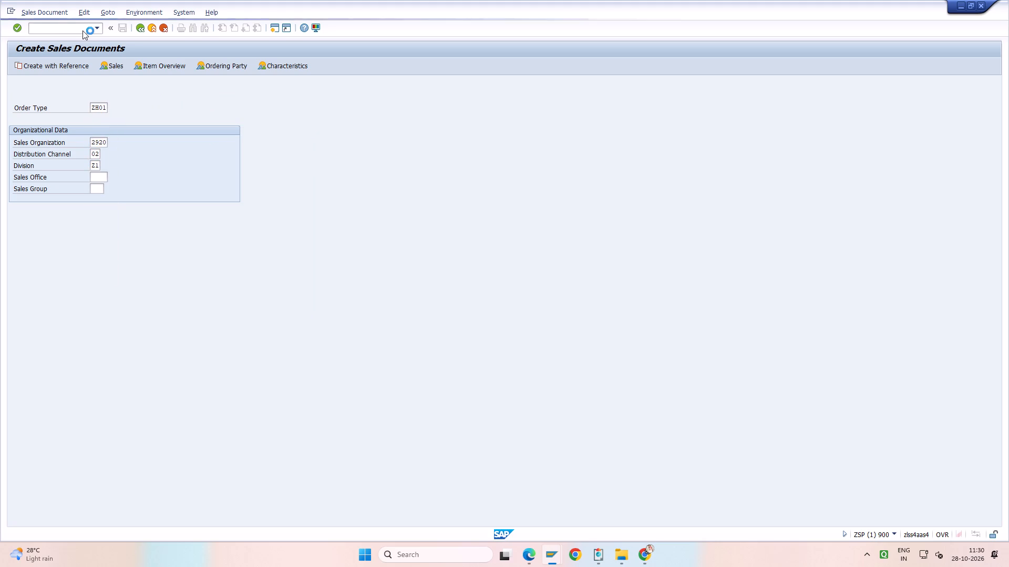
key("ctrl+v")
left_click(235, 119)
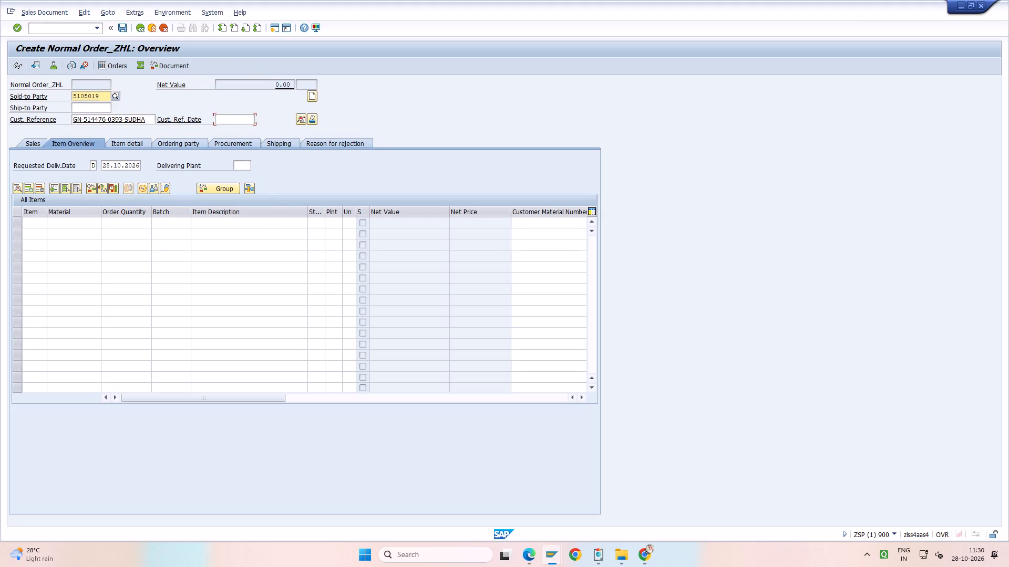
key("space")
left_click(234, 118)
key("BackSpace")
key("BackSpace")
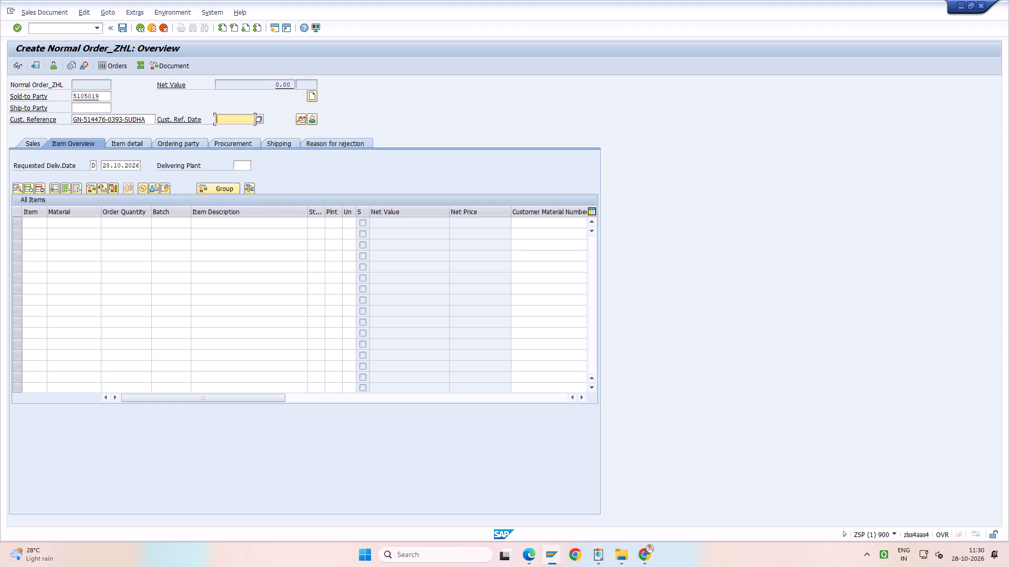
type("28.10.2026")
key("Return")
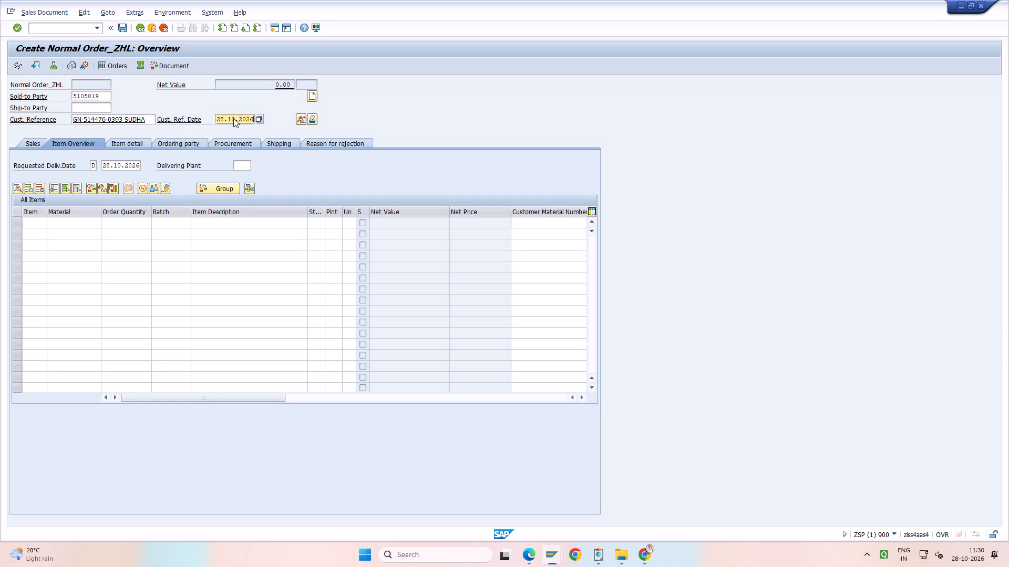
Open an additional SAP session and start the customer line item display transaction FBL5N.
left_click(275, 29)
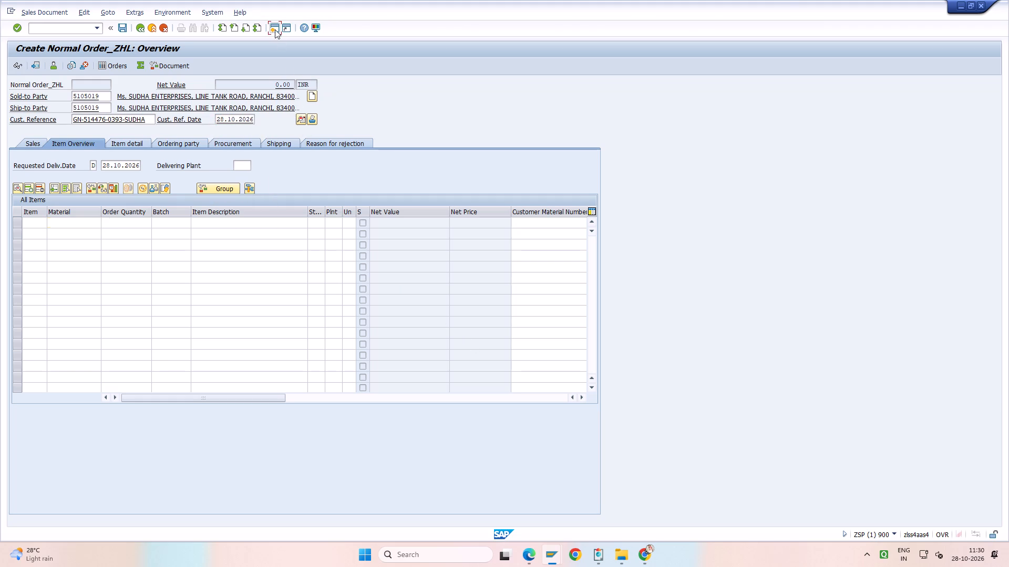
left_click(70, 28)
type("/nfbl5n")
key("Return")
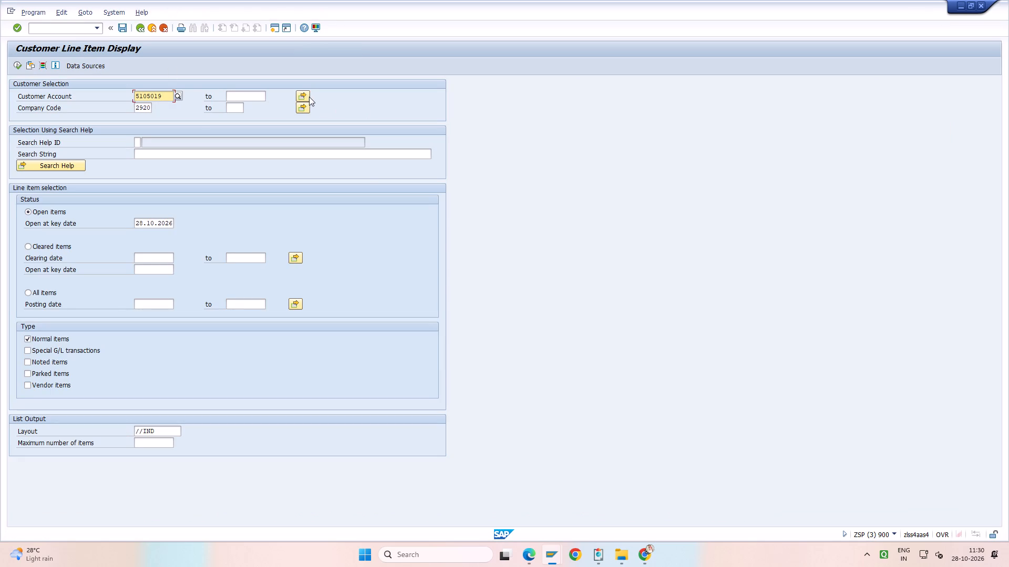
Import the customer accounts for the selection from the UPDATED PARTY CODE text file on the Desktop.
left_click(301, 93)
left_click(321, 271)
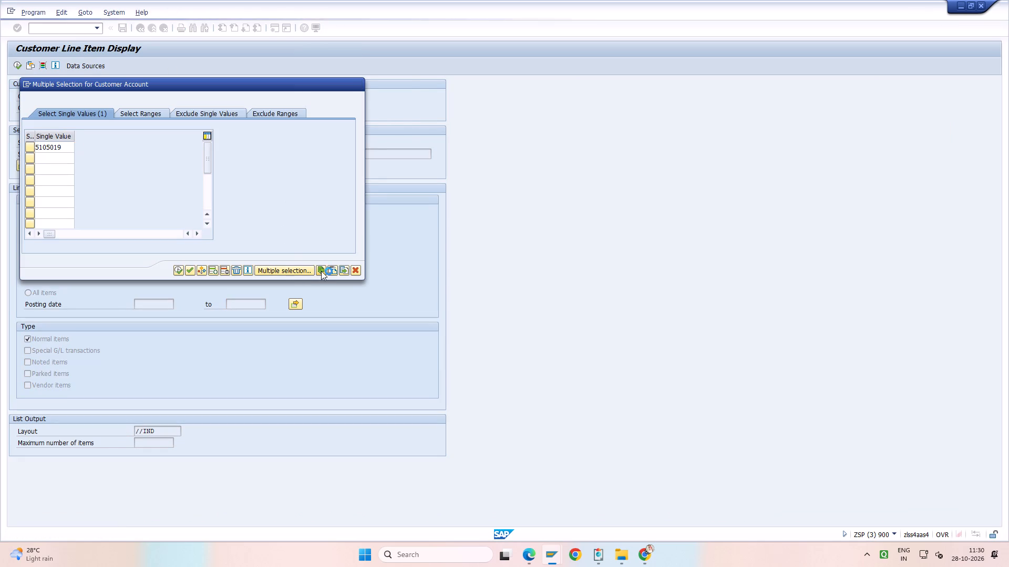
left_click(65, 210)
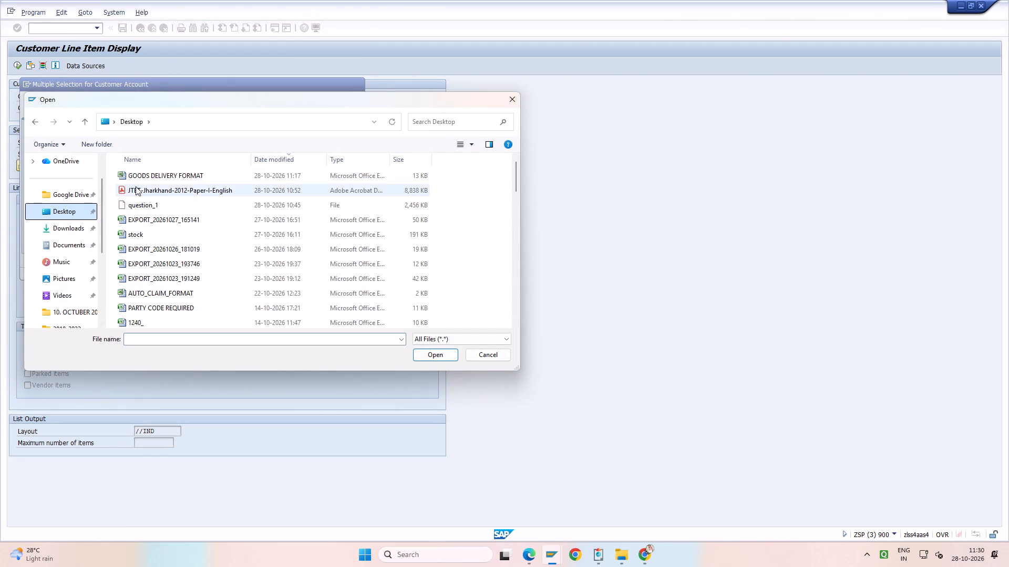
left_click(147, 178)
key("u")
double_click(161, 171)
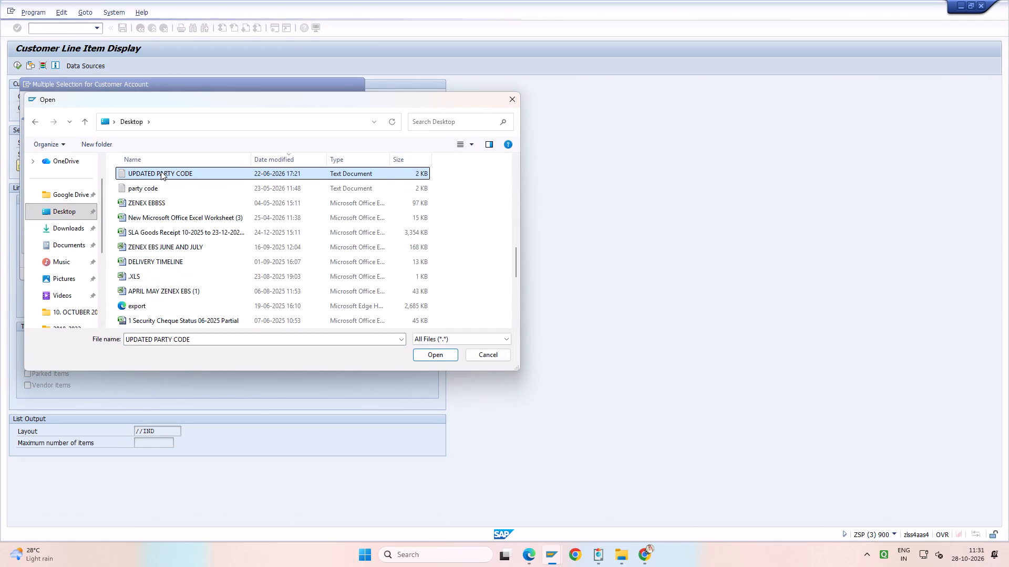
left_click(62, 199)
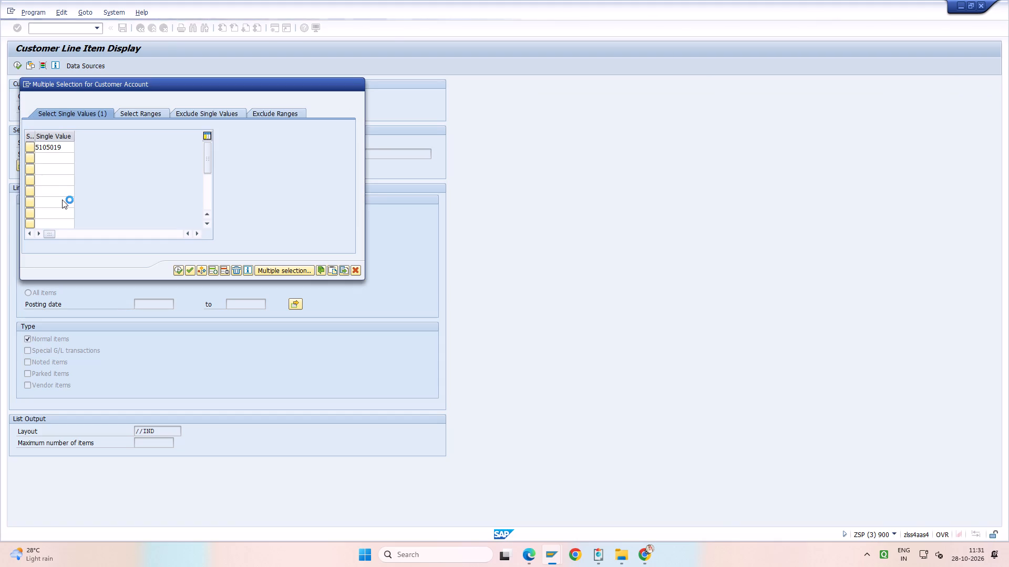
left_click(178, 267)
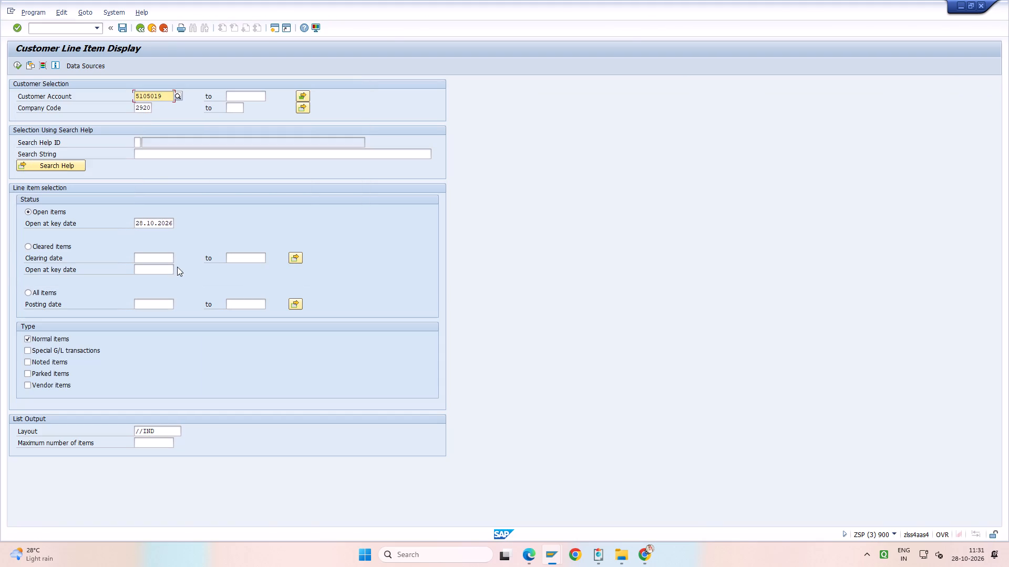
Add company code 1000 to the company code selection alongside 2920 and run the open items report.
left_click(299, 108)
left_click(37, 157)
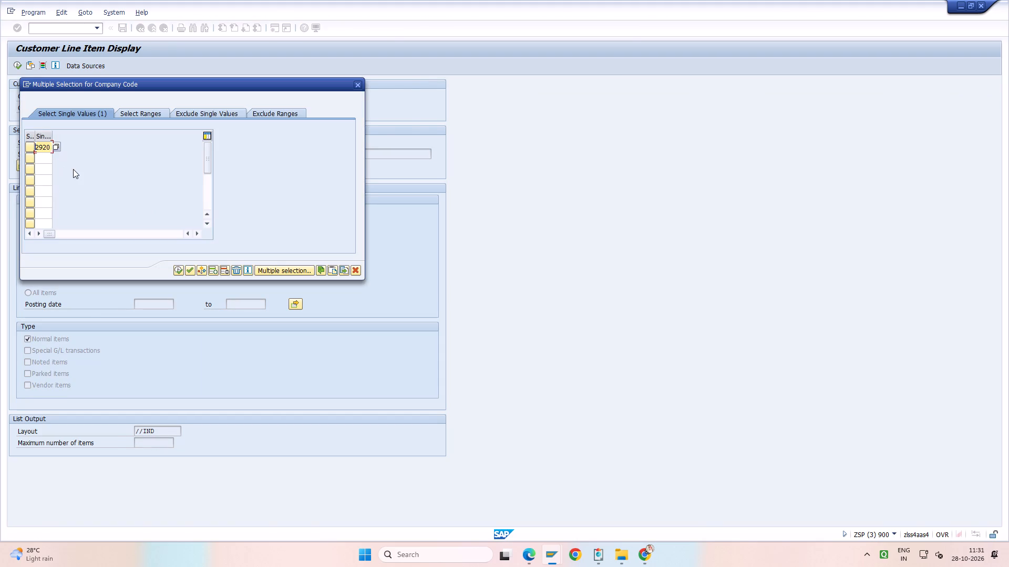
type("1000")
key("F8")
key("F8")
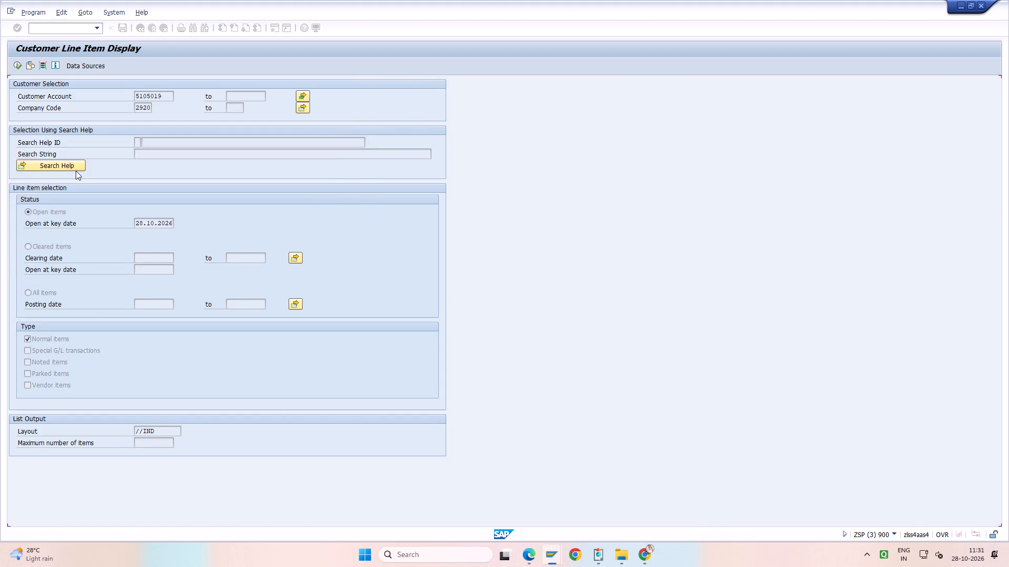
key("F8")
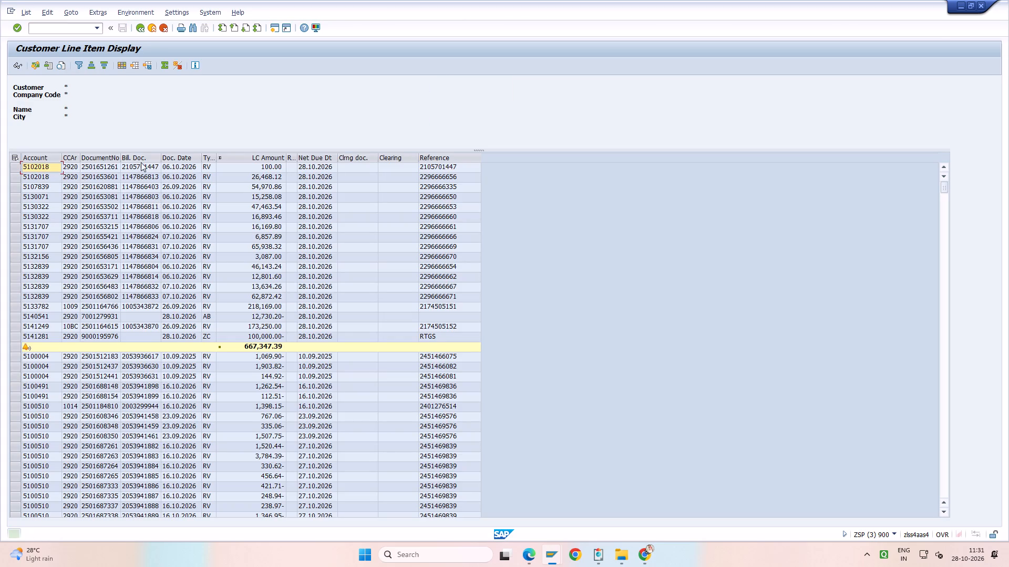
Apply the saved layout that lists Ref. Key 1, customer name, billing document, posting date, net due date and arrears.
left_click(136, 66)
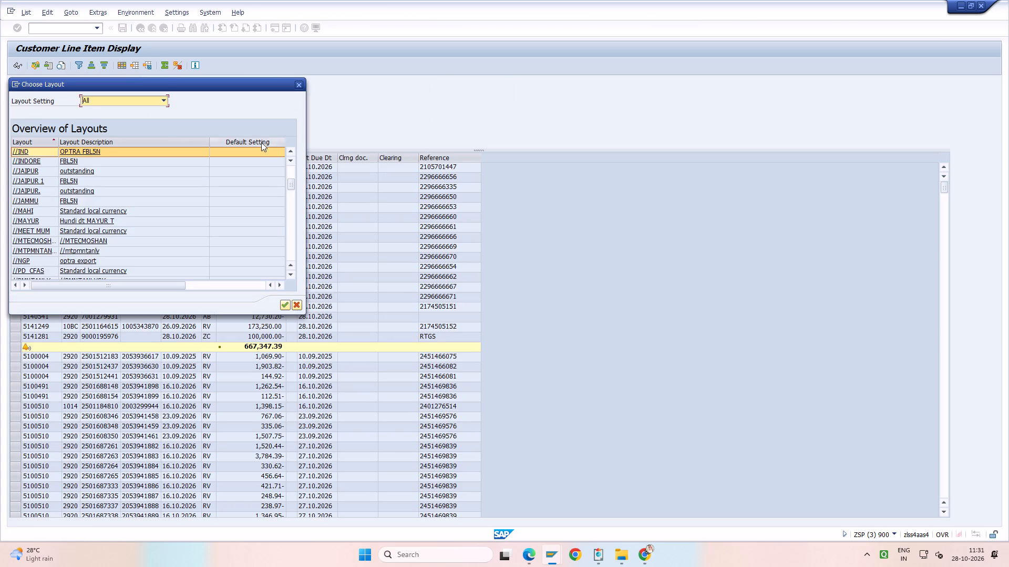
left_click_drag(291, 183, 291, 154)
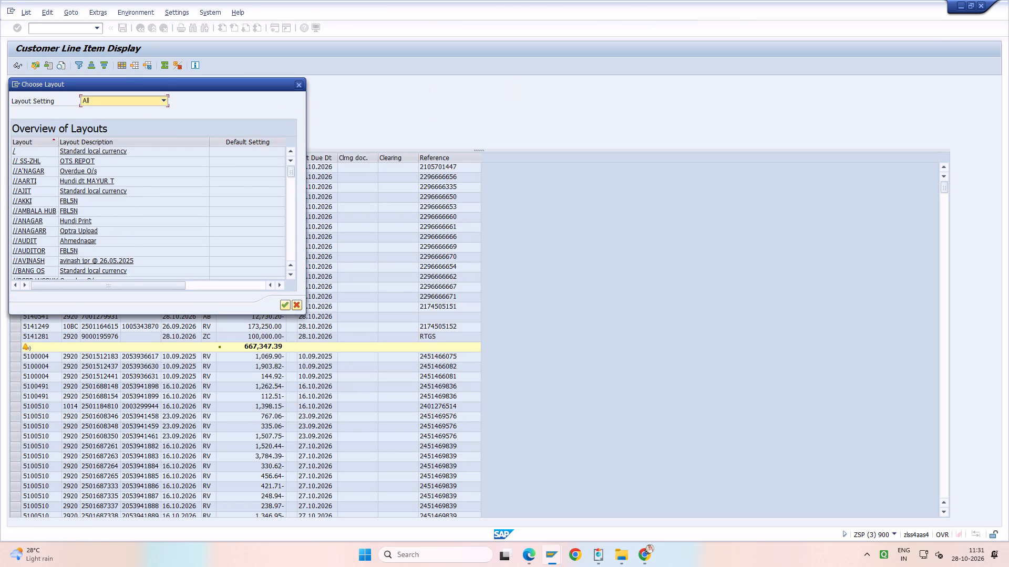
scroll(150, 212, "down", 16)
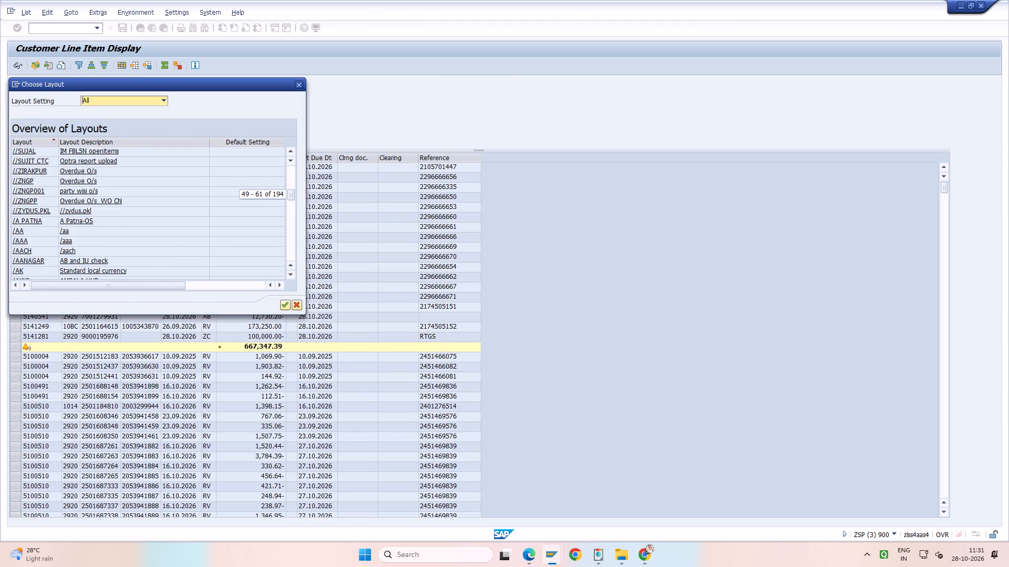
scroll(150, 212, "down", 8)
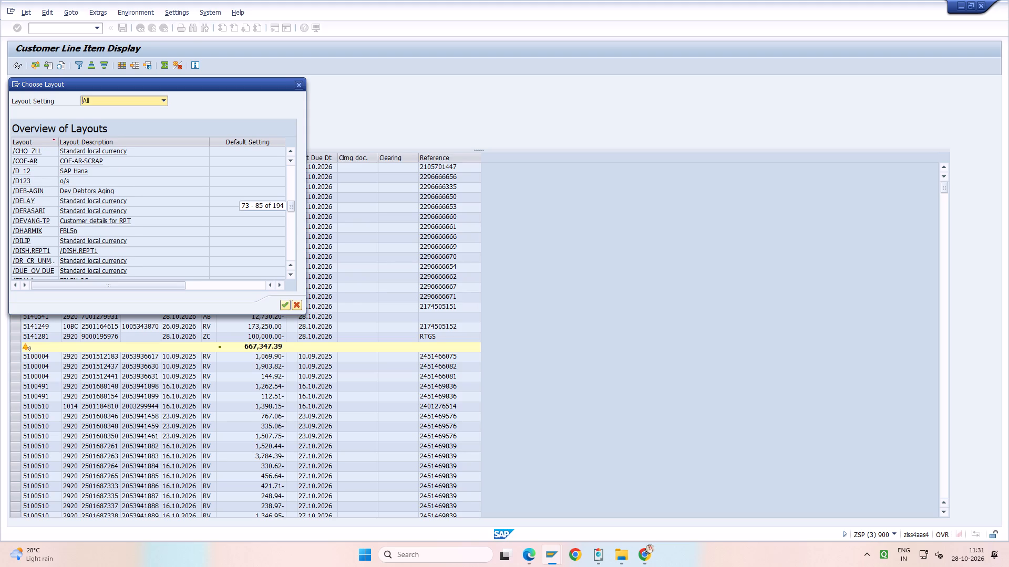
scroll(150, 212, "down", 12)
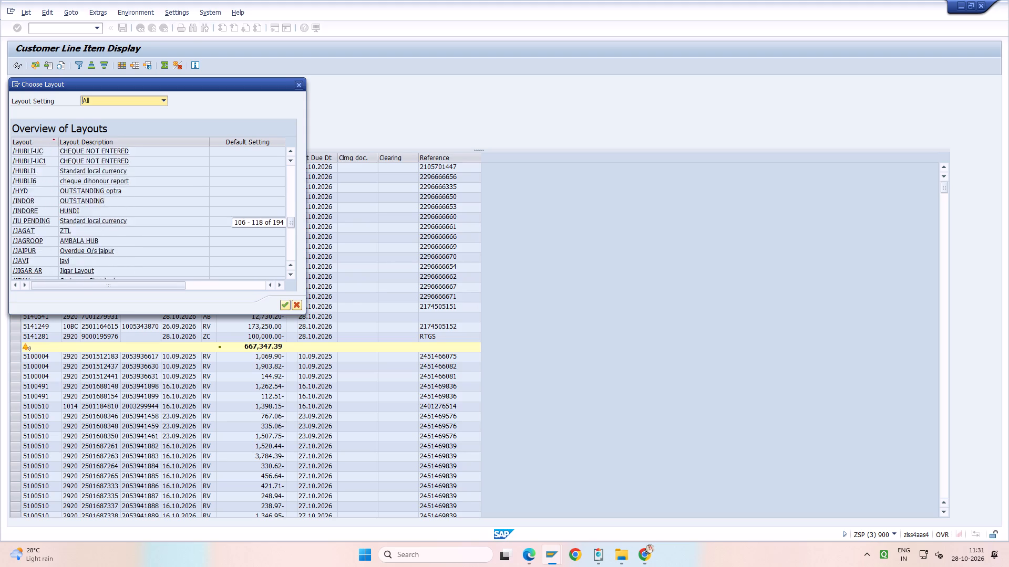
scroll(150, 212, "down", 4)
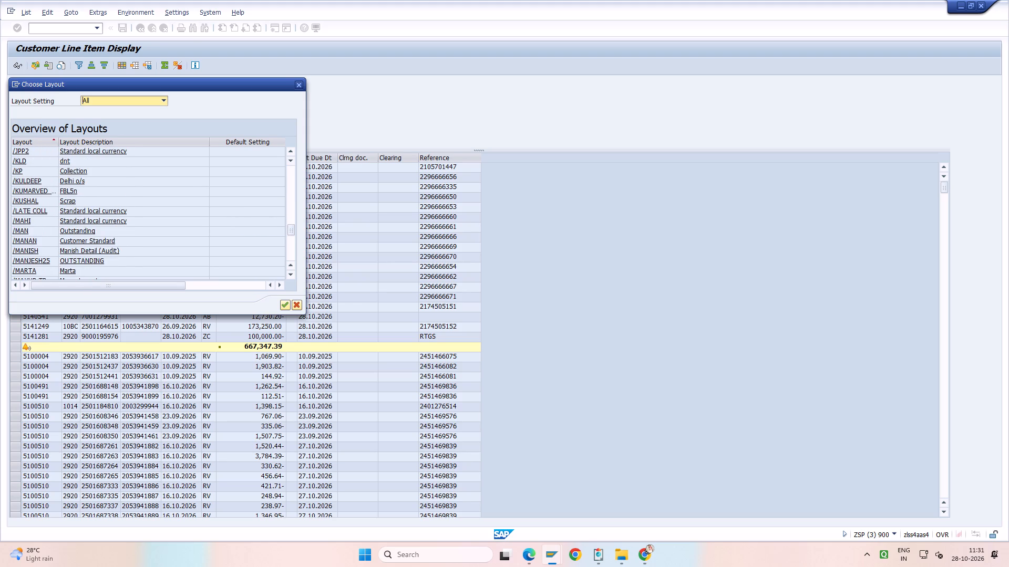
scroll(150, 212, "down", 3)
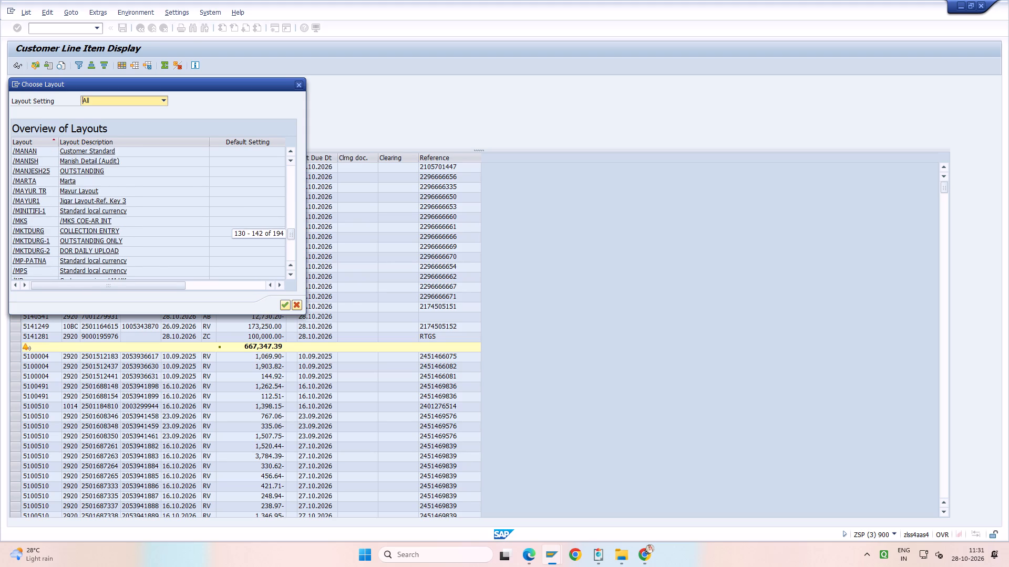
scroll(150, 212, "down", 4)
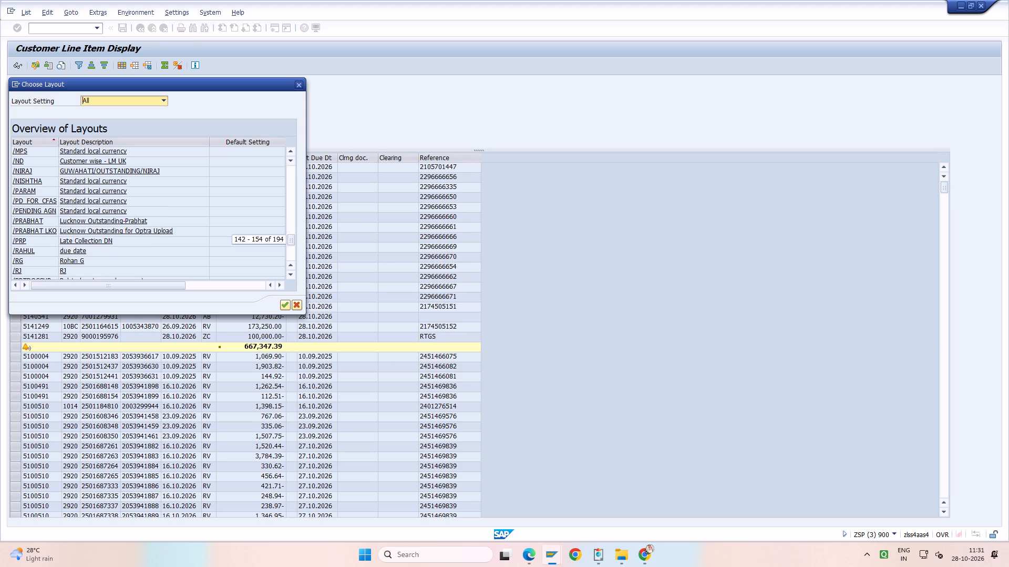
left_click(158, 219)
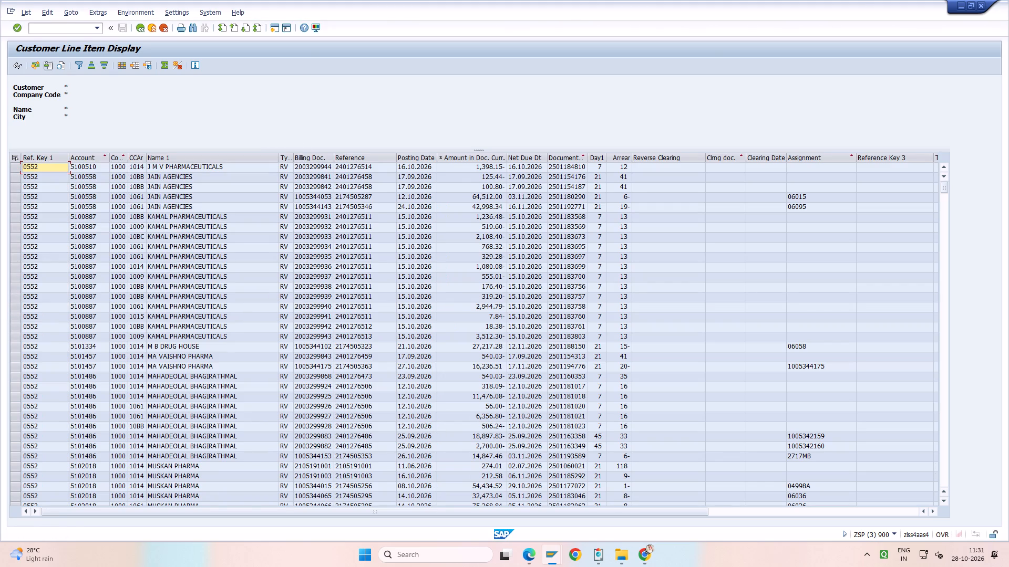
Export the customer line items as an Excel (.xlsx) spreadsheet to the Desktop.
left_click(29, 13)
left_click(48, 47)
left_click(137, 62)
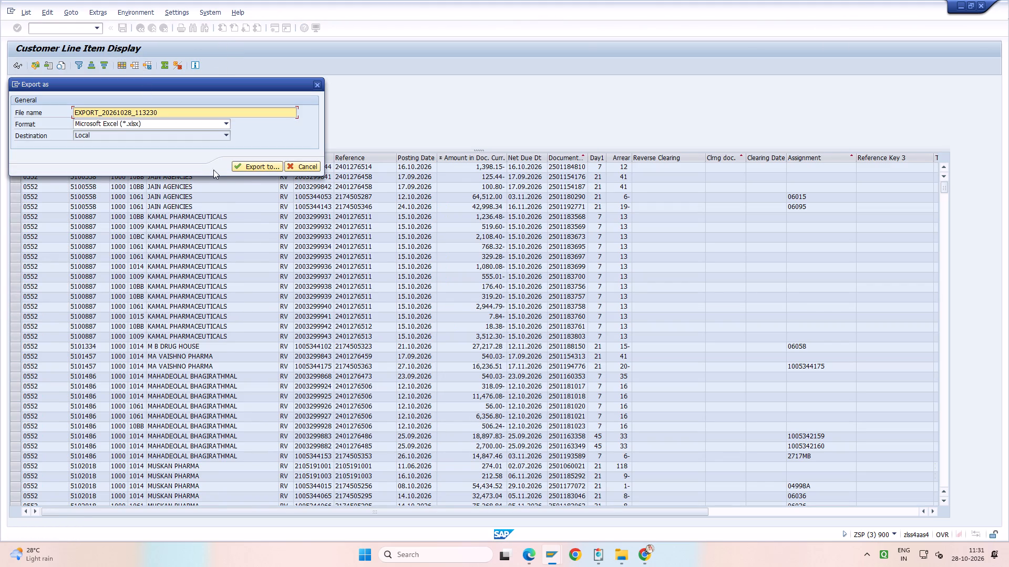
left_click(246, 167)
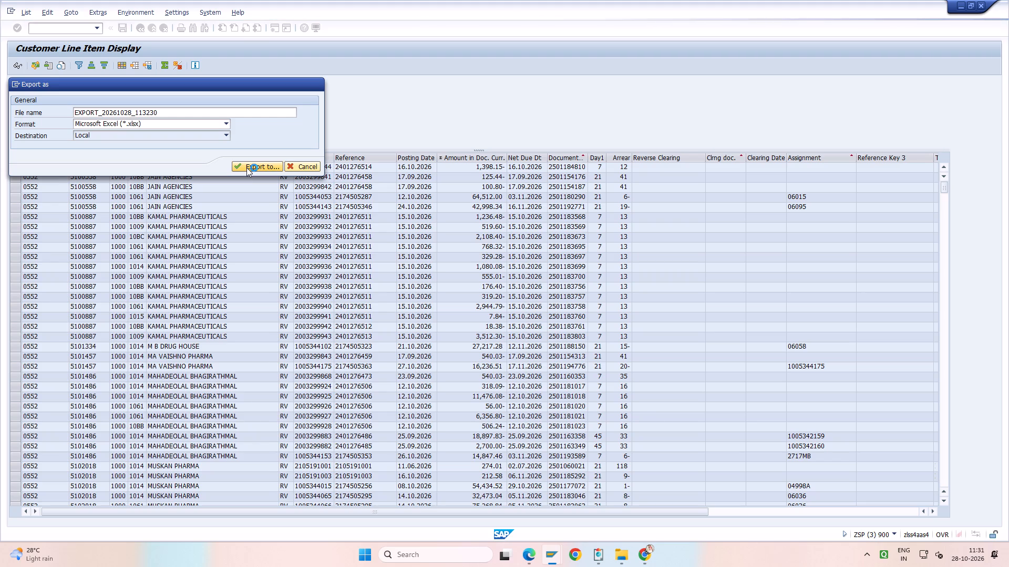
left_click(55, 212)
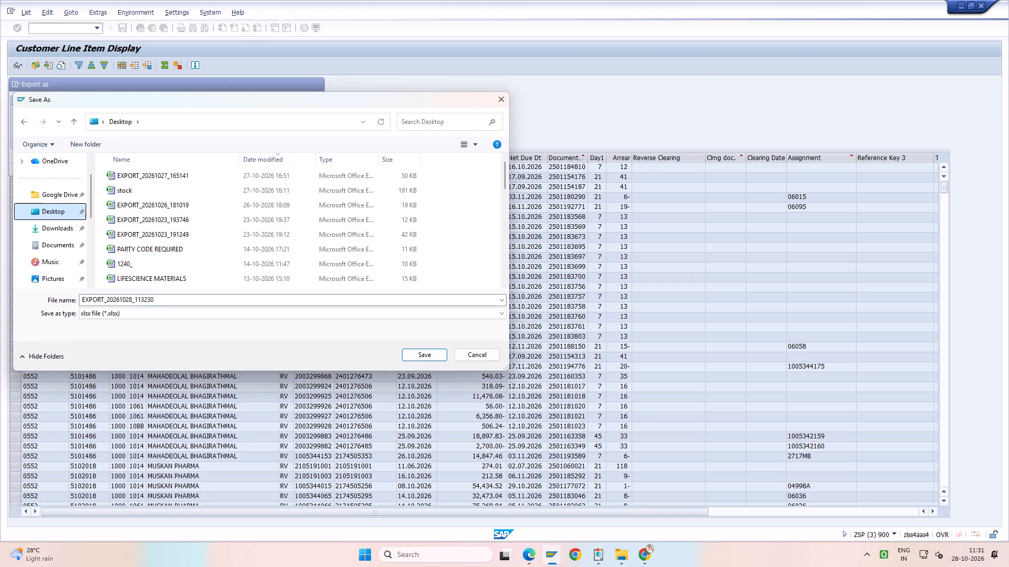
Save the line item export to the Desktop under the proposed file name and grant access to open the file.
left_click(425, 359)
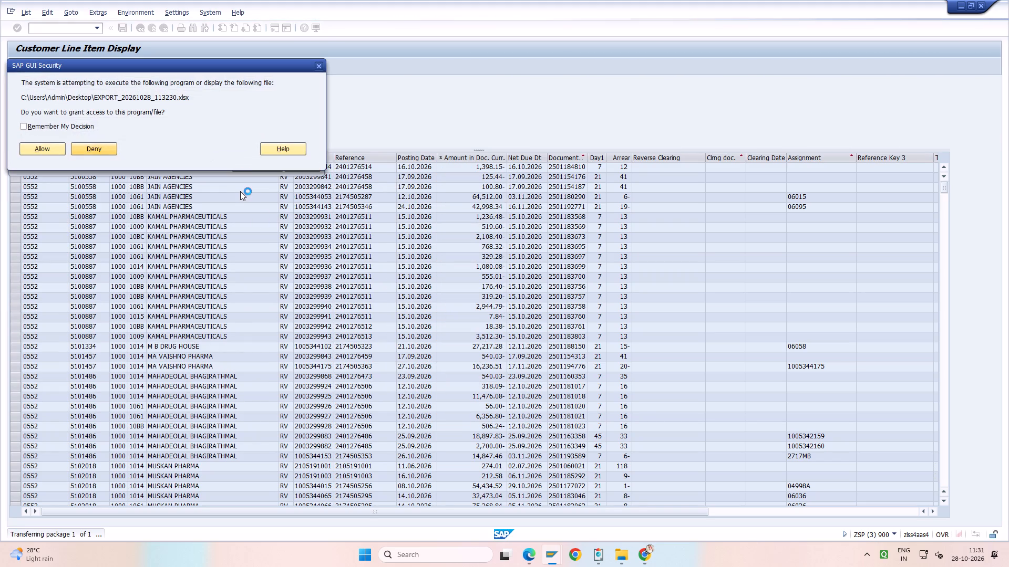
left_click(40, 150)
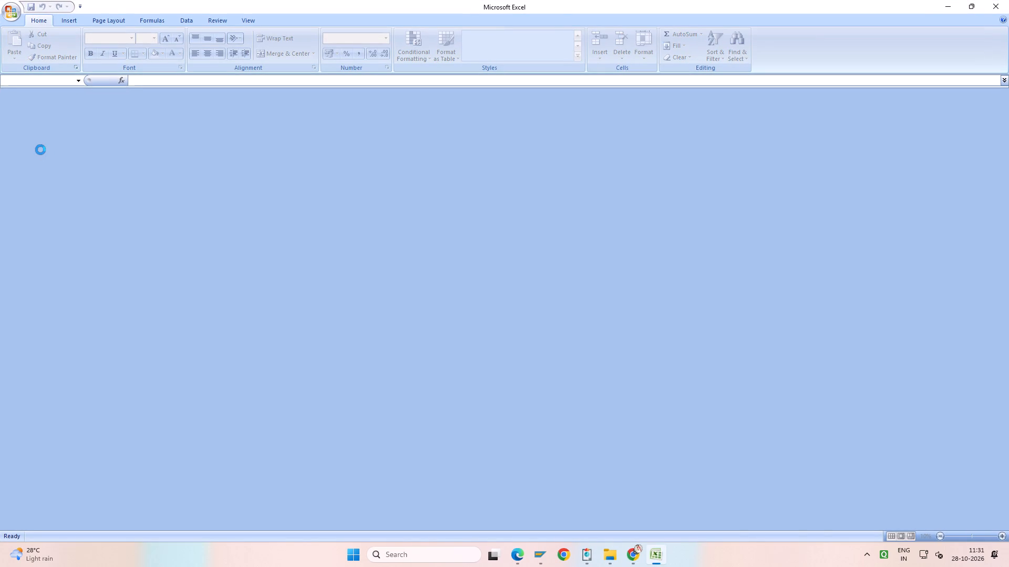
Delete rows 1 to 7 above the column headings in the exported workbook and save it.
left_click_drag(3, 104, 6, 170)
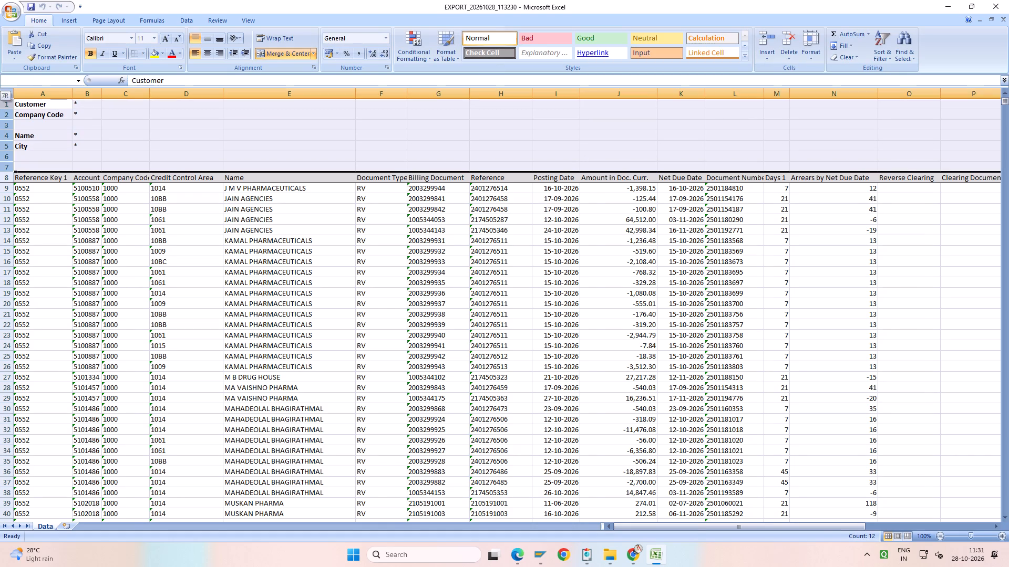
left_click_drag(6, 170, 6, 170)
key("ctrl+minus")
key("ctrl+s")
key("ctrl+s")
key("ctrl+s")
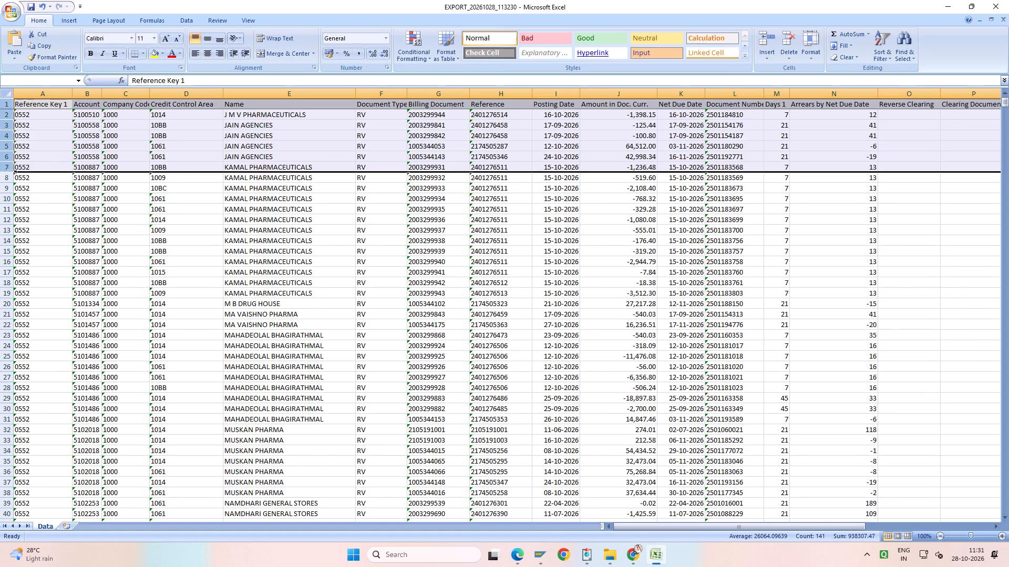
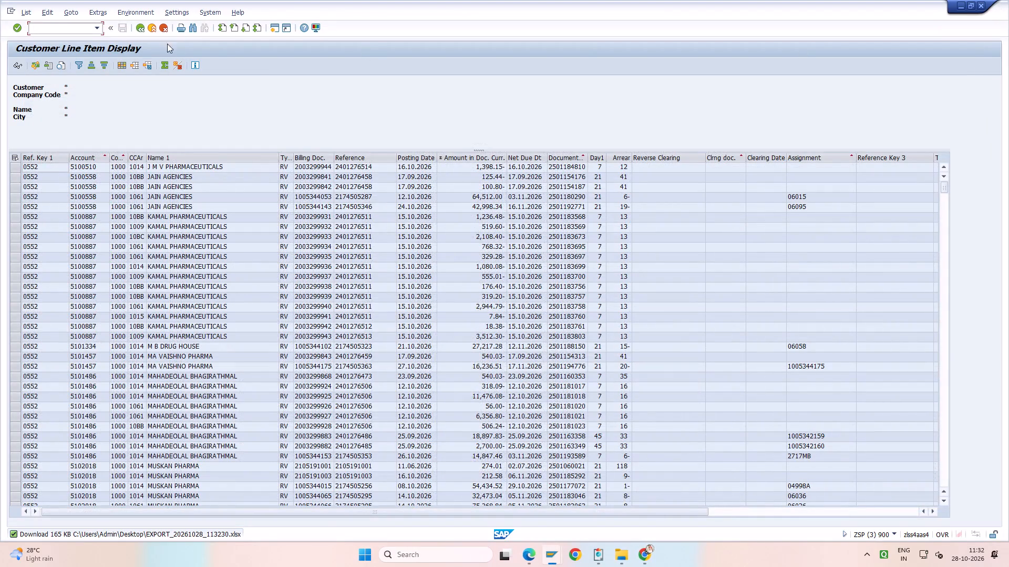
Leave the customer line item display by running a previously used entry from the command history.
left_click(91, 26)
left_click(95, 29)
left_click(98, 58)
key("Return")
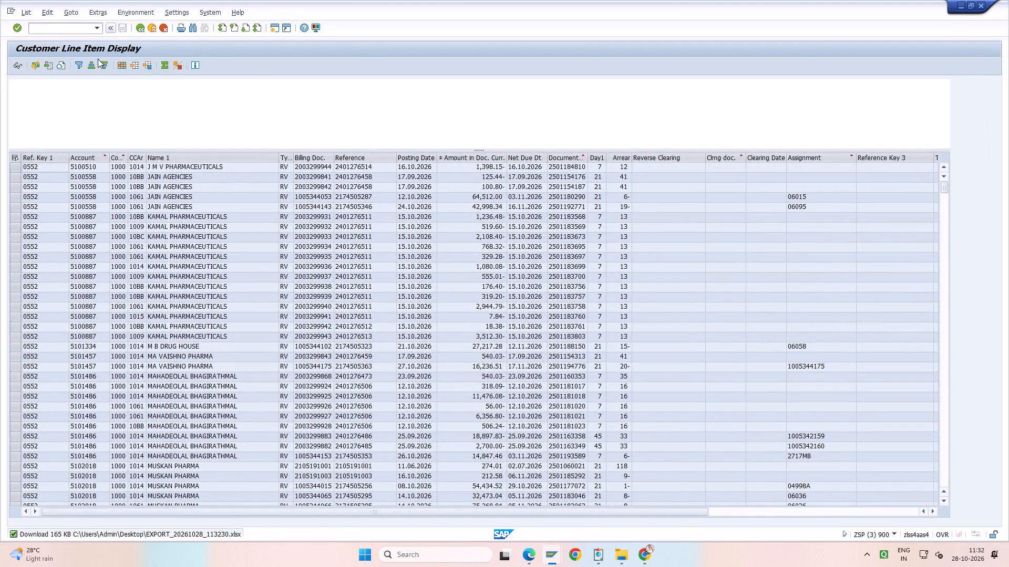
Switch to the Manual Order Entry window for order 393 in Novus Optra and dismiss the open error message.
key("alt+Tab")
key("alt+Tab")
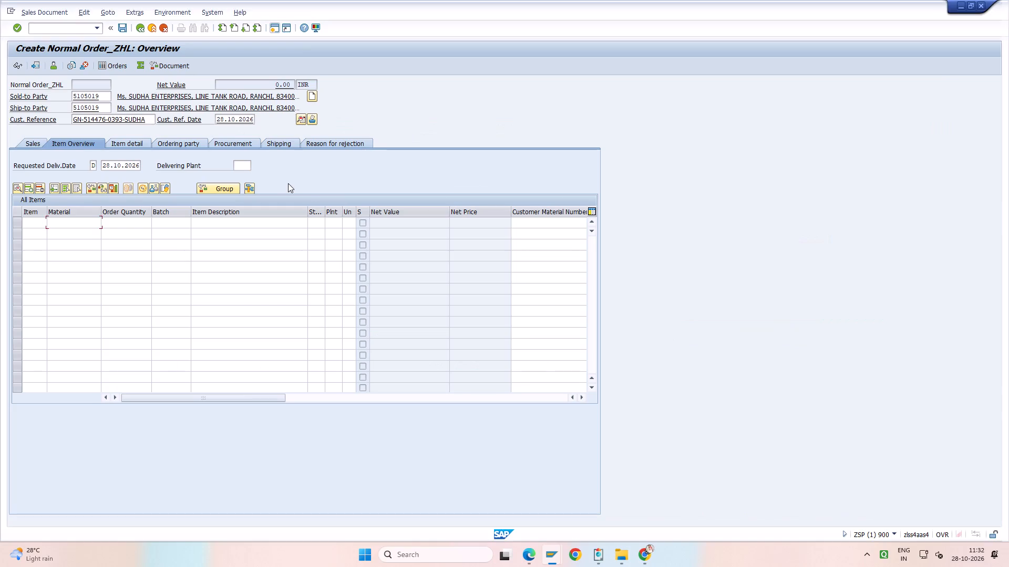
left_click(601, 556)
left_click(691, 509)
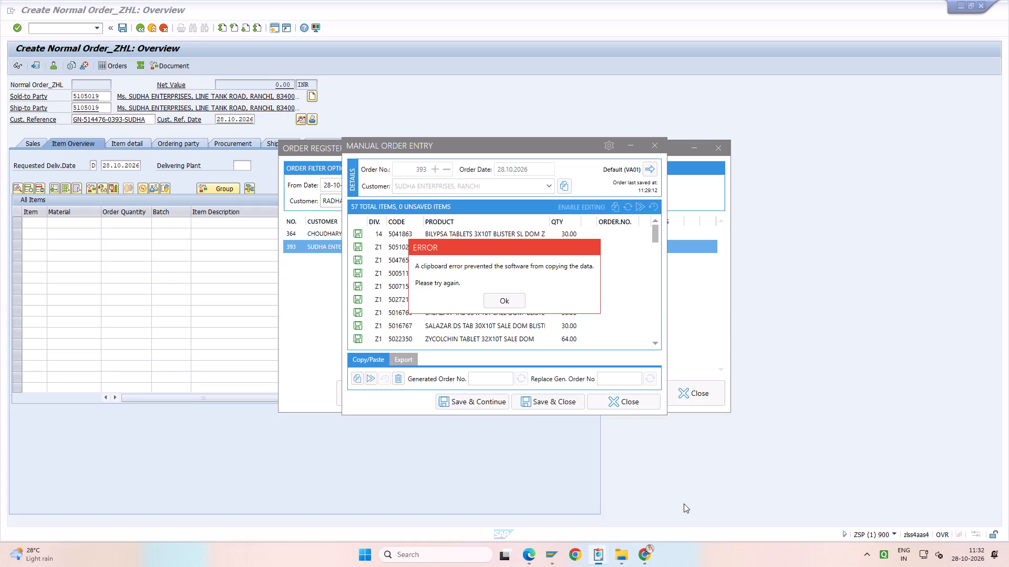
left_click(502, 297)
Show the hidden system tray icons.
left_click(867, 559)
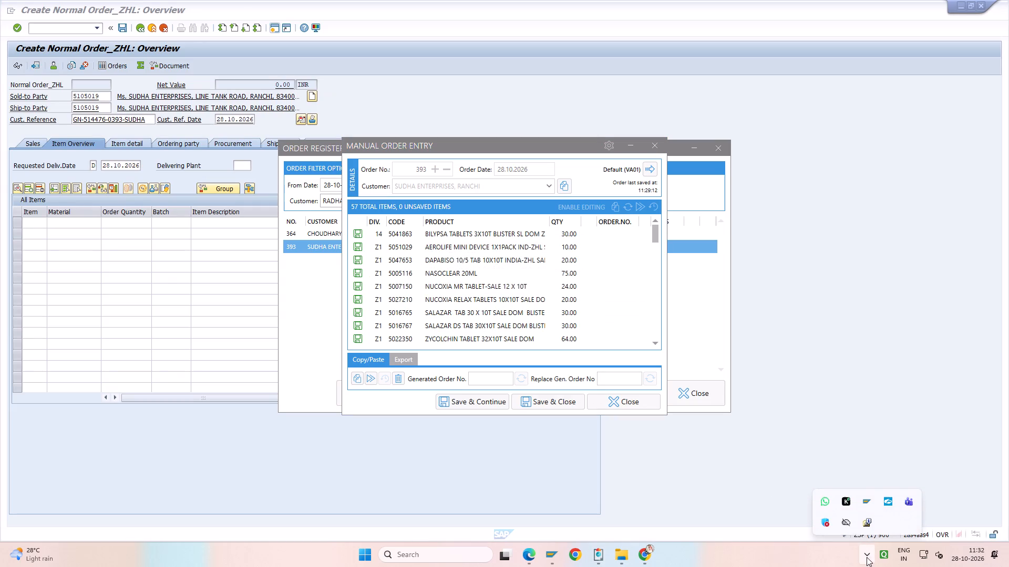